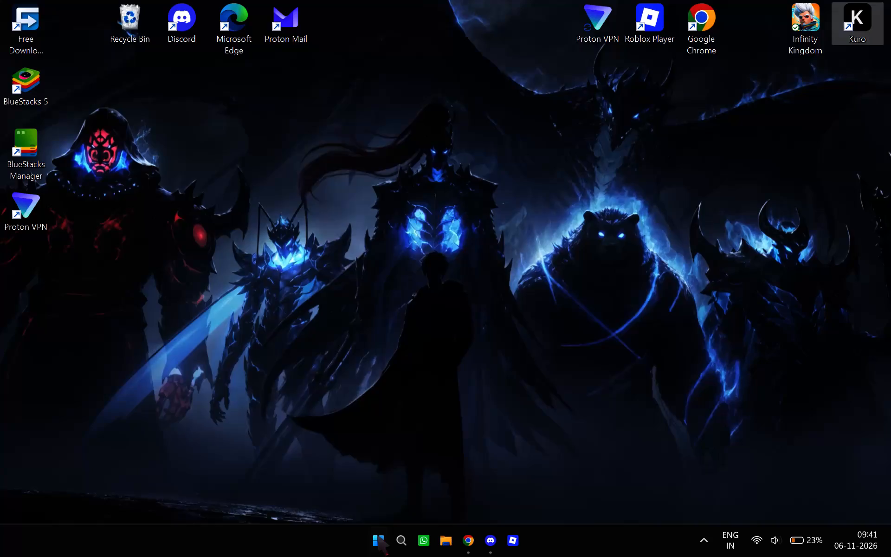
Launch Adobe Premiere Pro from the installed apps in the Other category.
click(377, 535)
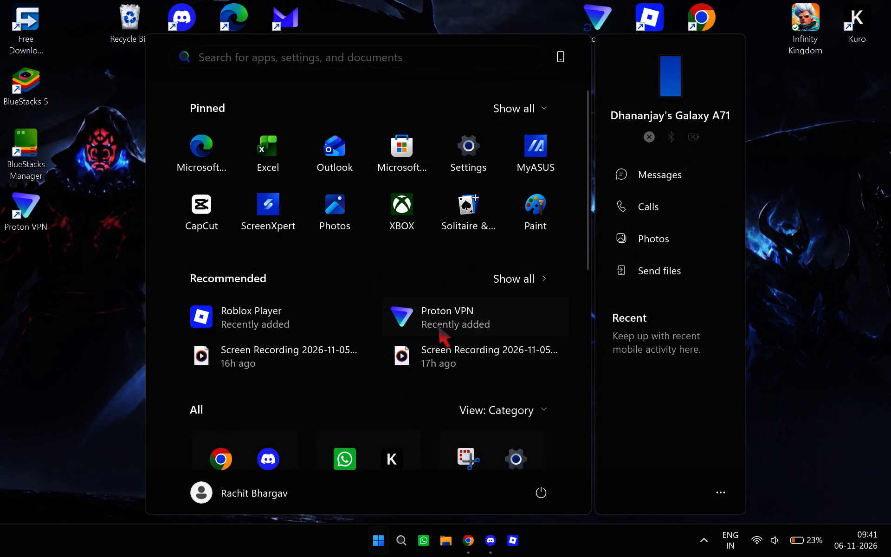
scroll(438, 326, down, 2)
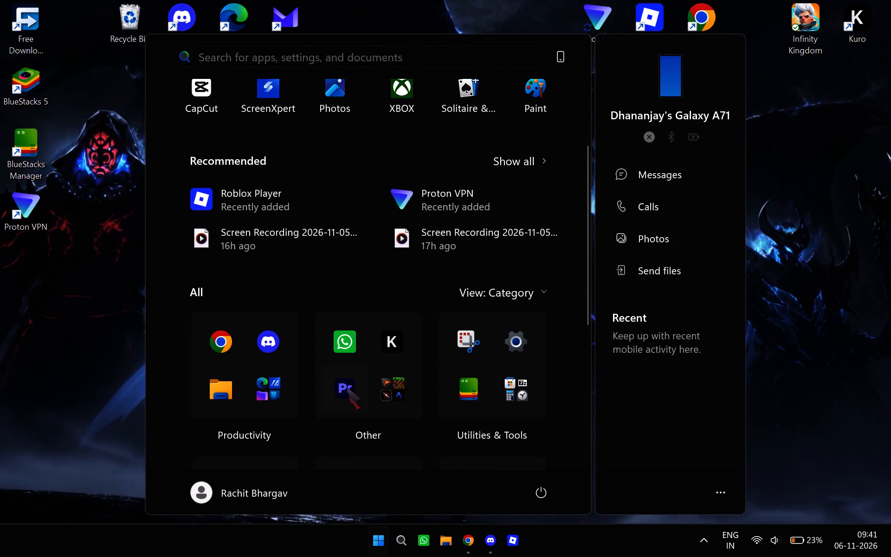
click(348, 388)
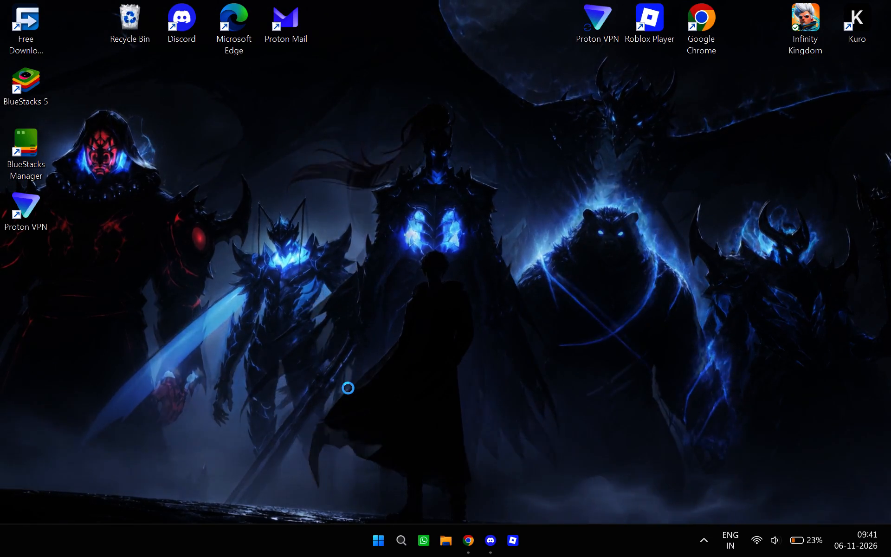
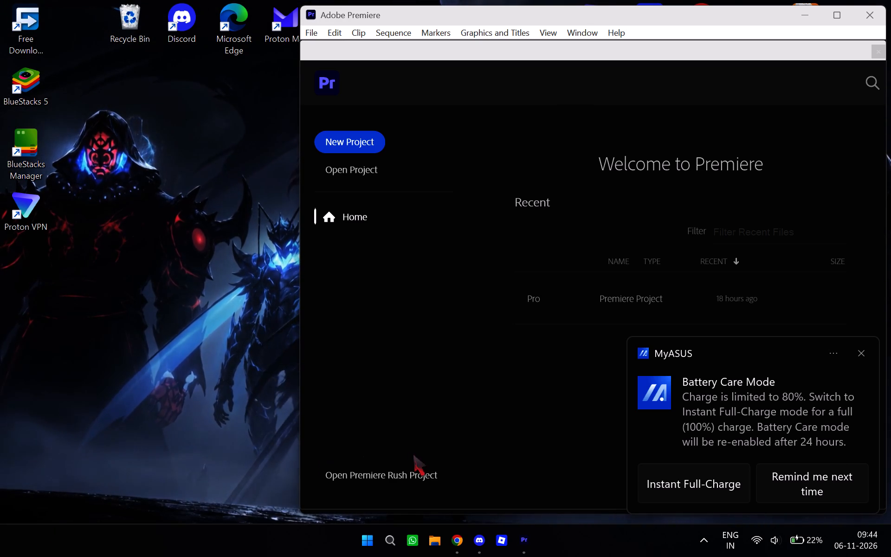
Bring the Premiere welcome window into focus.
drag(484, 486, 486, 499)
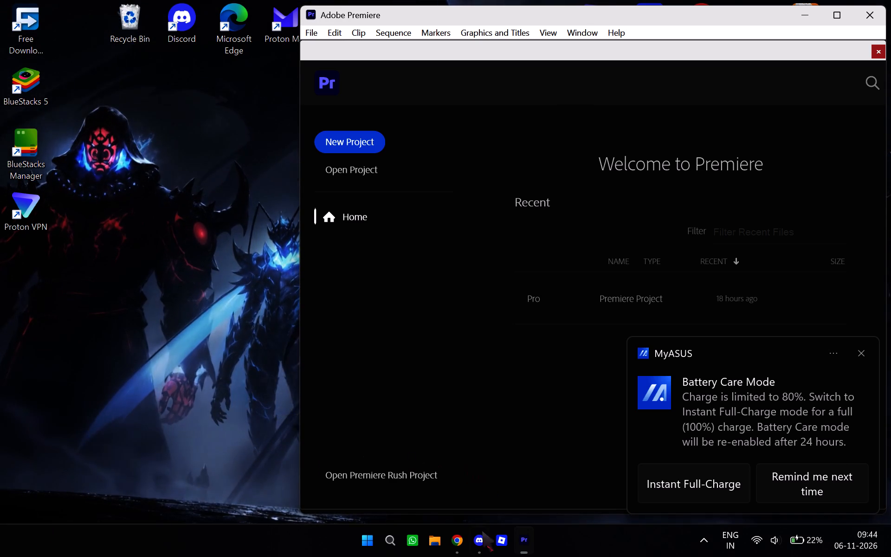
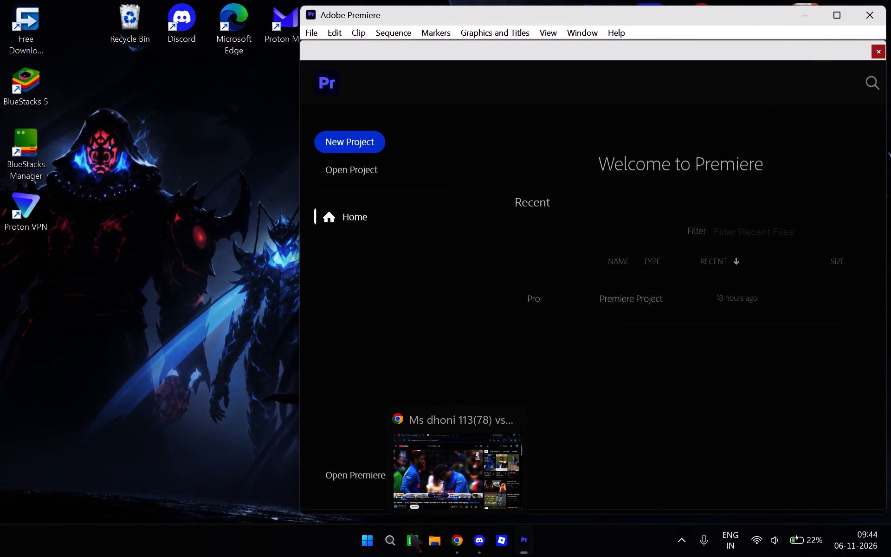
Open a File Explorer window and narrow it so it sits beside the Premiere window.
click(433, 546)
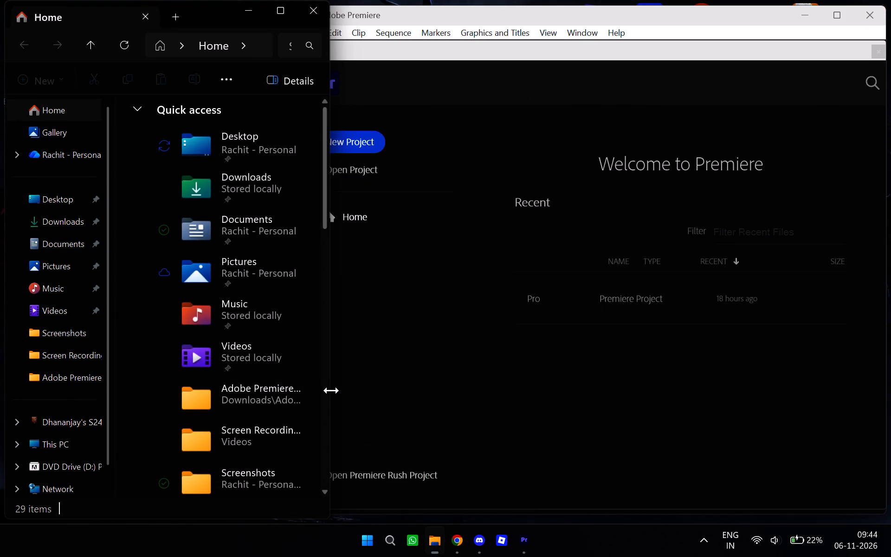
drag(331, 390, 296, 397)
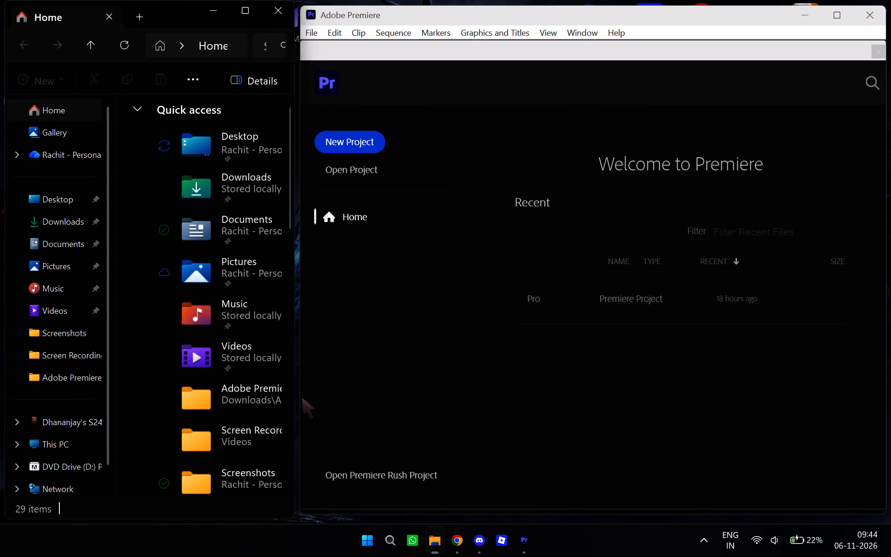
drag(297, 397, 301, 397)
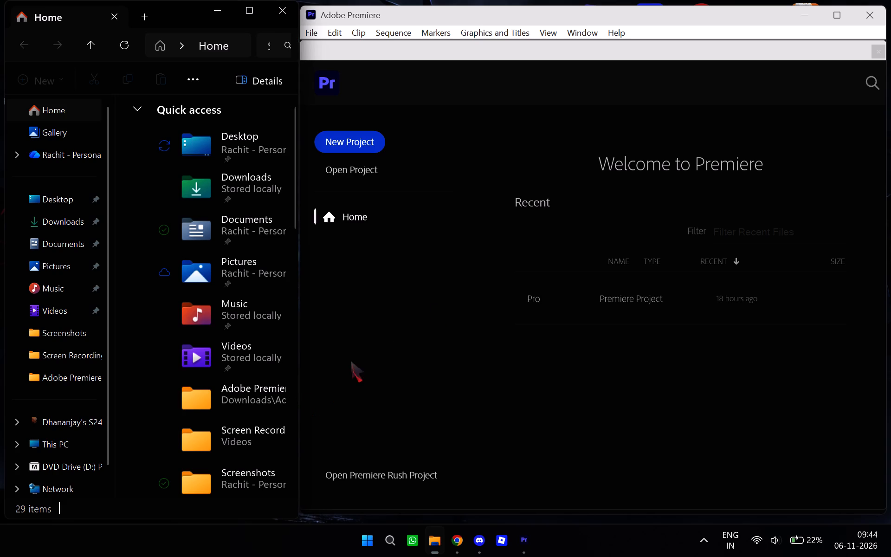
Open the recent Premiere project Pro.
click(699, 284)
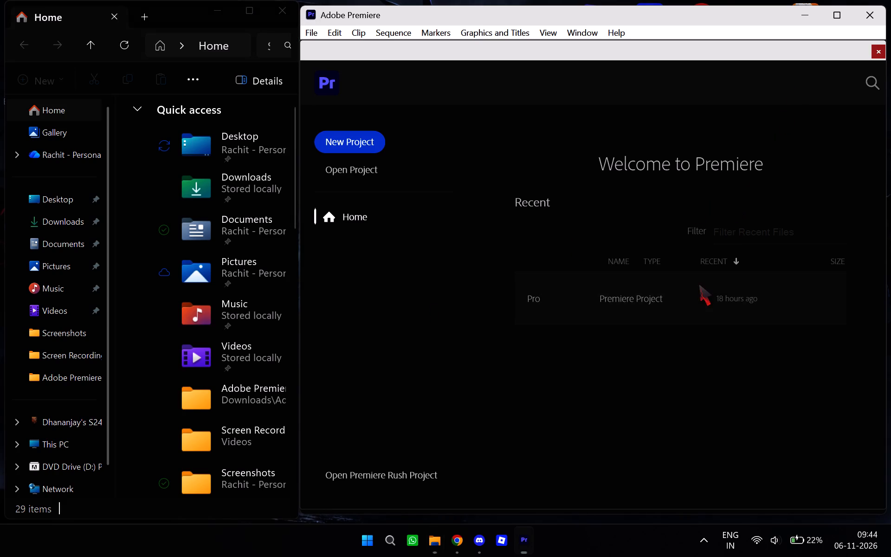
double_click(700, 291)
click(671, 227)
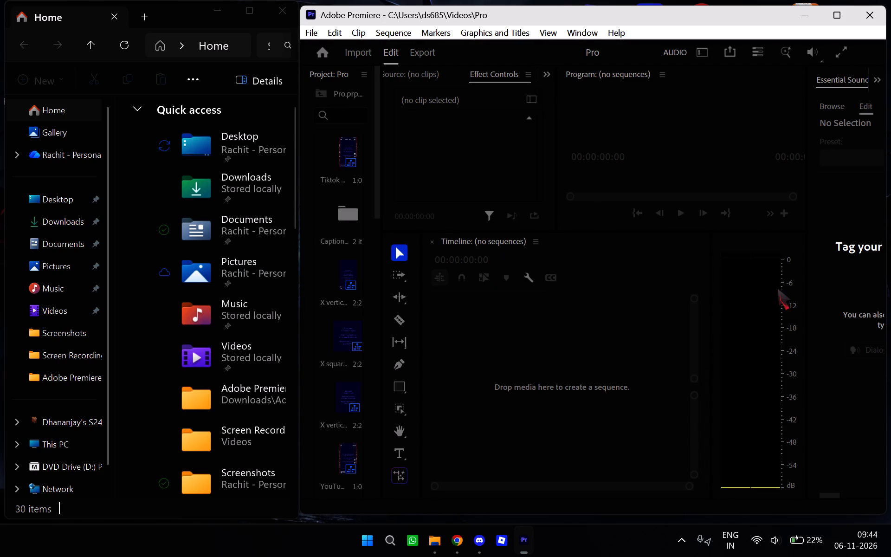
Look through the recent files in File Explorer and open the Videos folder.
scroll(571, 272, down, 1)
scroll(181, 267, down, 3)
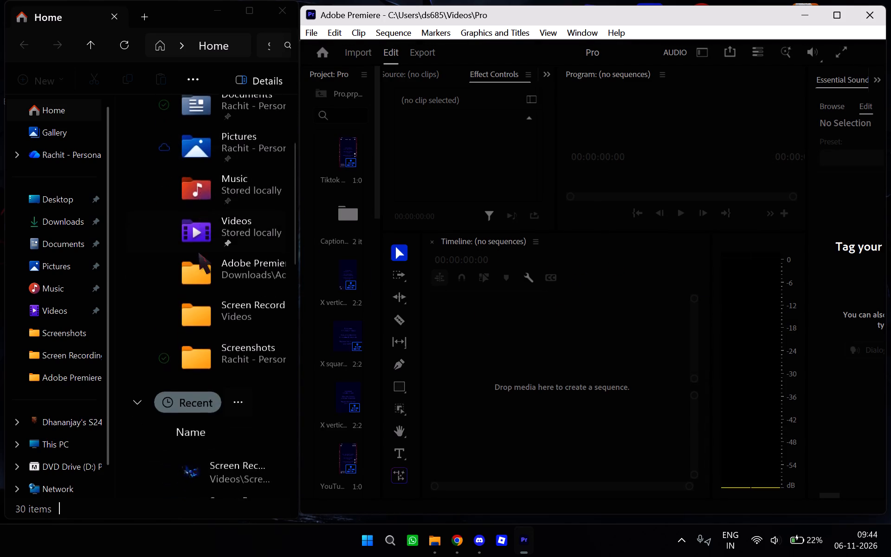
scroll(198, 252, down, 5)
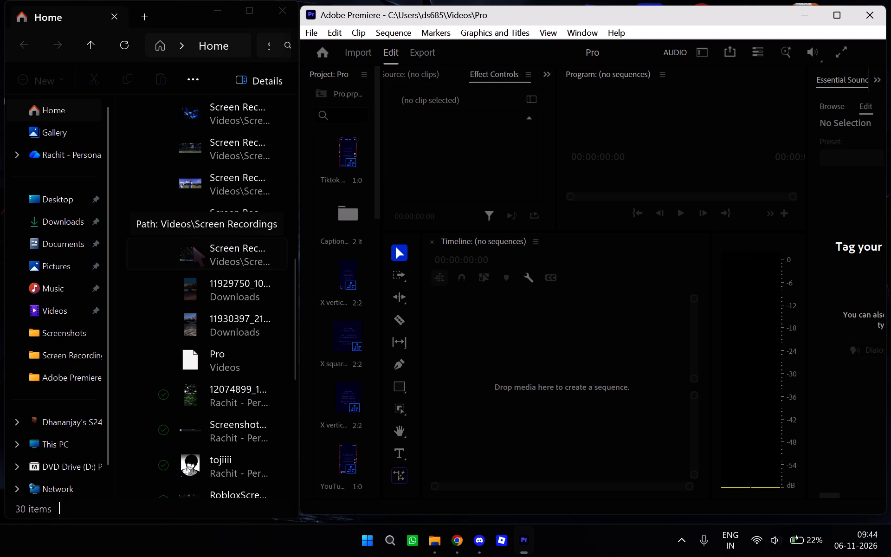
scroll(58, 278, down, 1)
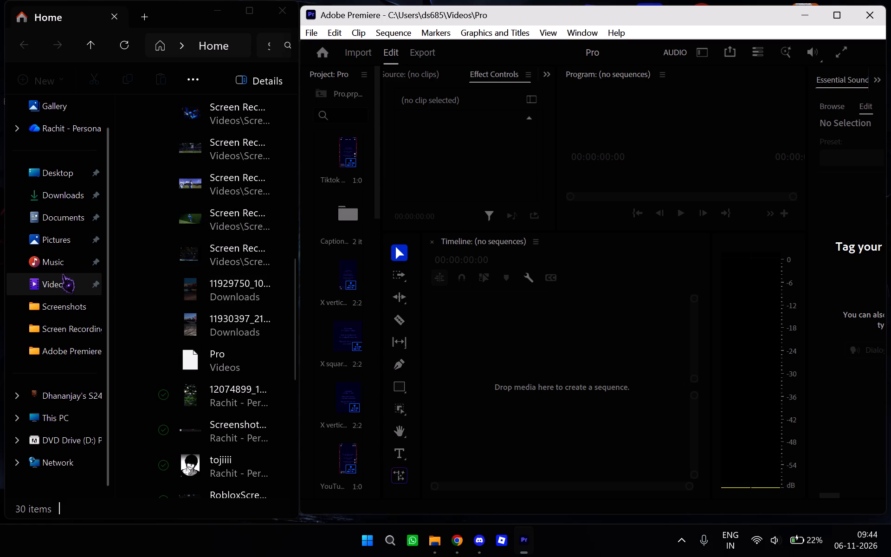
scroll(83, 278, down, 1)
scroll(228, 274, up, 3)
scroll(228, 274, down, 2)
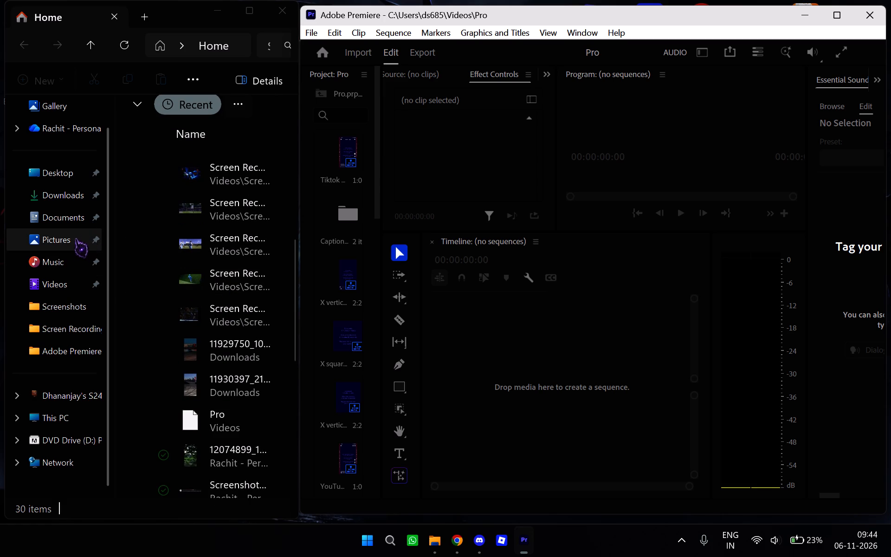
click(71, 278)
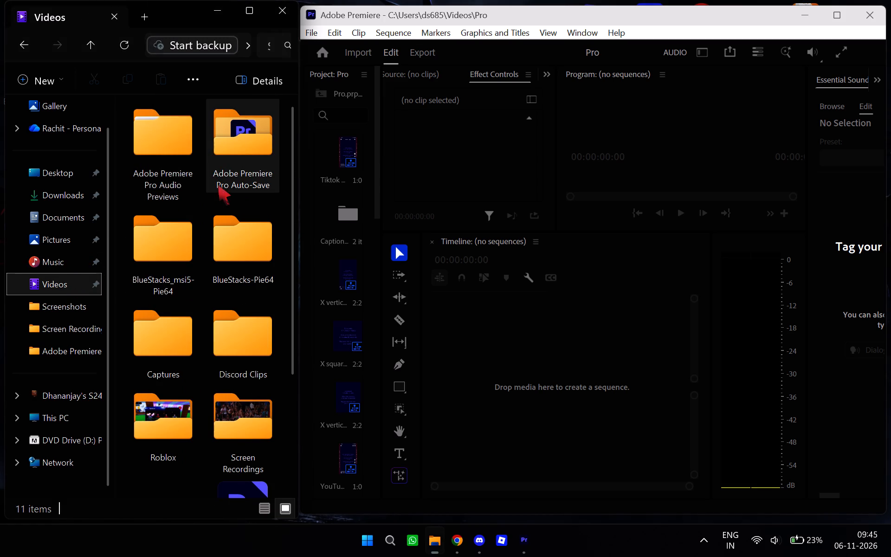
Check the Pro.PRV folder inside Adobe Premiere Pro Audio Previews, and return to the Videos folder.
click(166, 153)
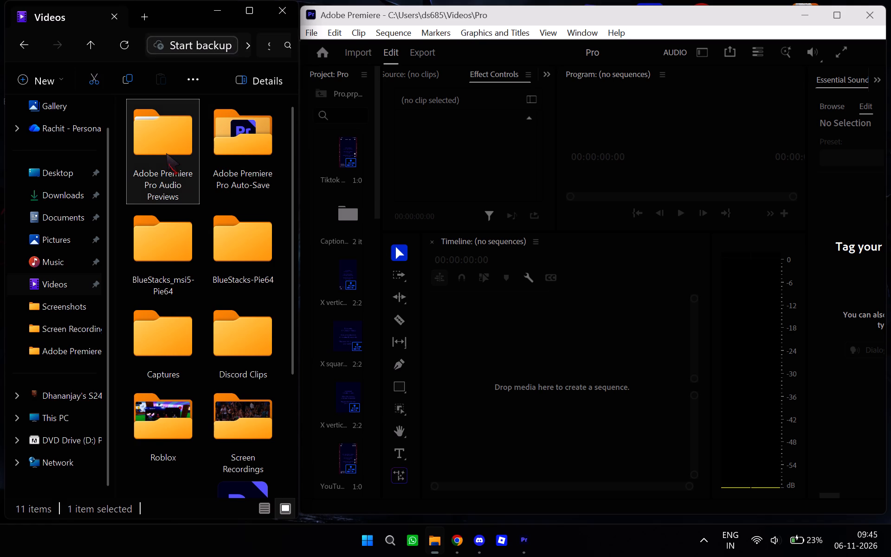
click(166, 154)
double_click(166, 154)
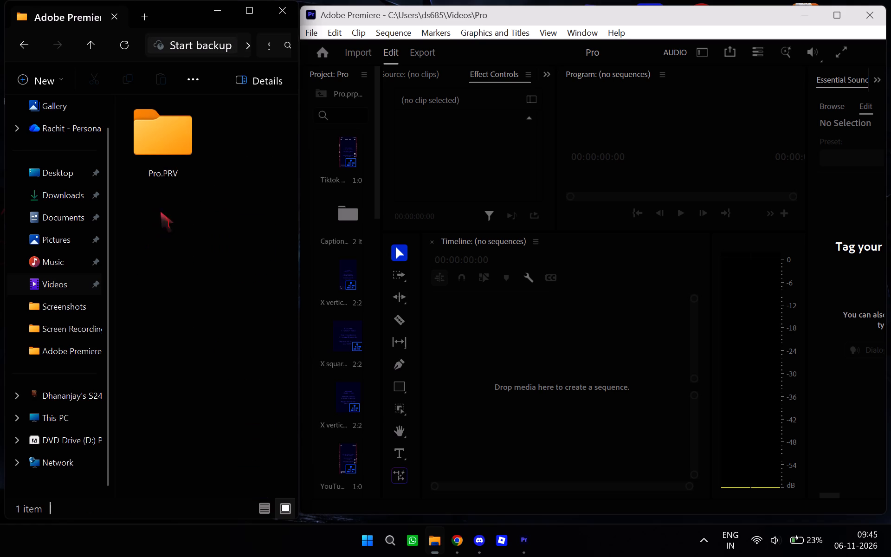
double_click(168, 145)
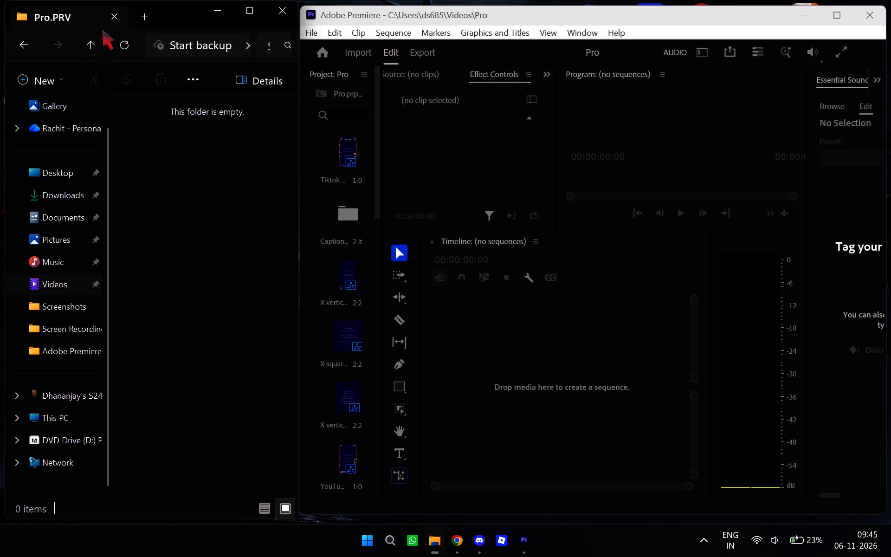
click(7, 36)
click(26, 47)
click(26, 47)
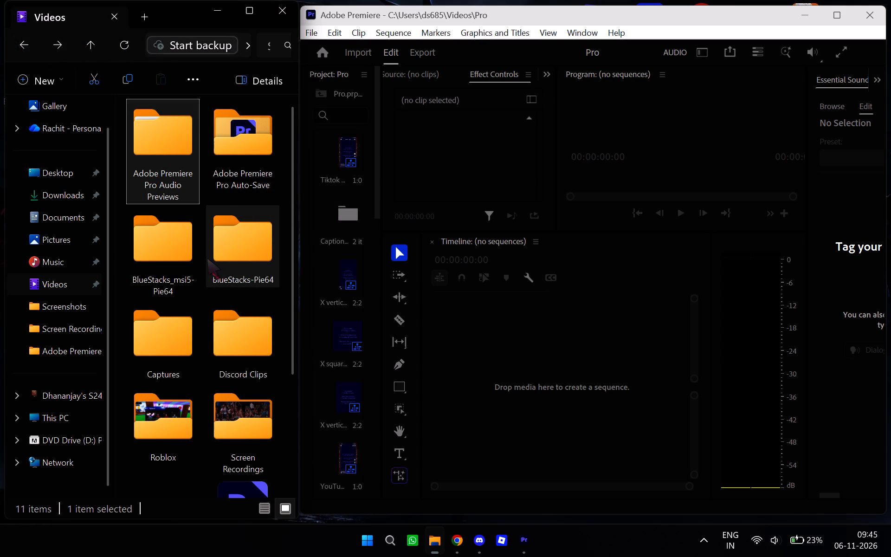
Open the Screen Recordings folder inside Videos.
scroll(207, 258, down, 1)
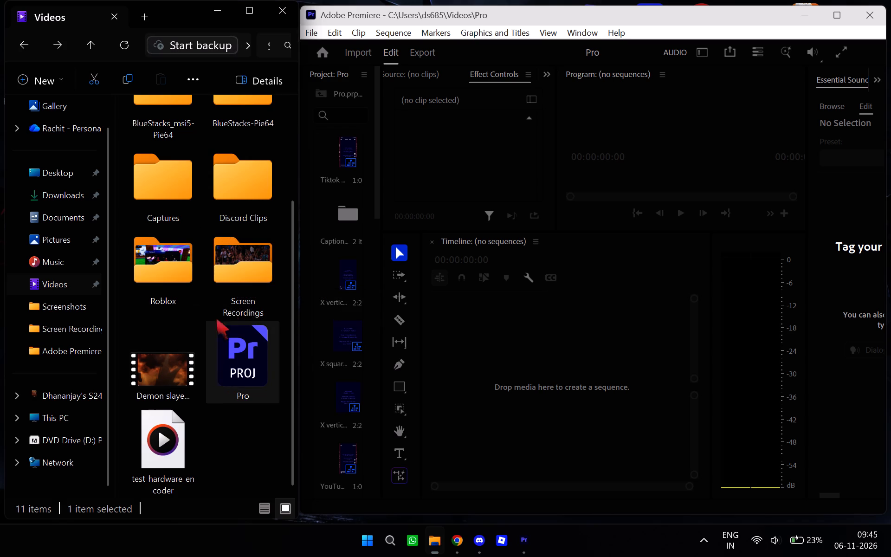
click(258, 281)
double_click(258, 278)
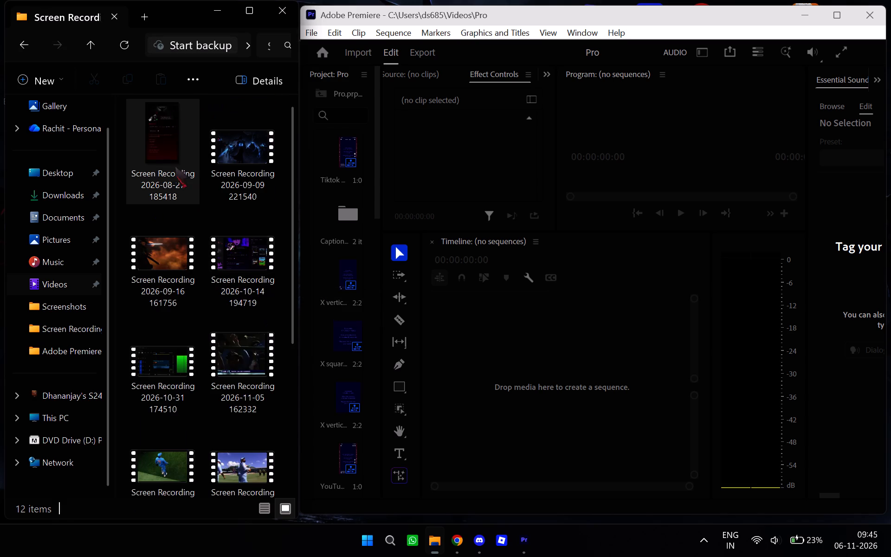
scroll(177, 271, down, 11)
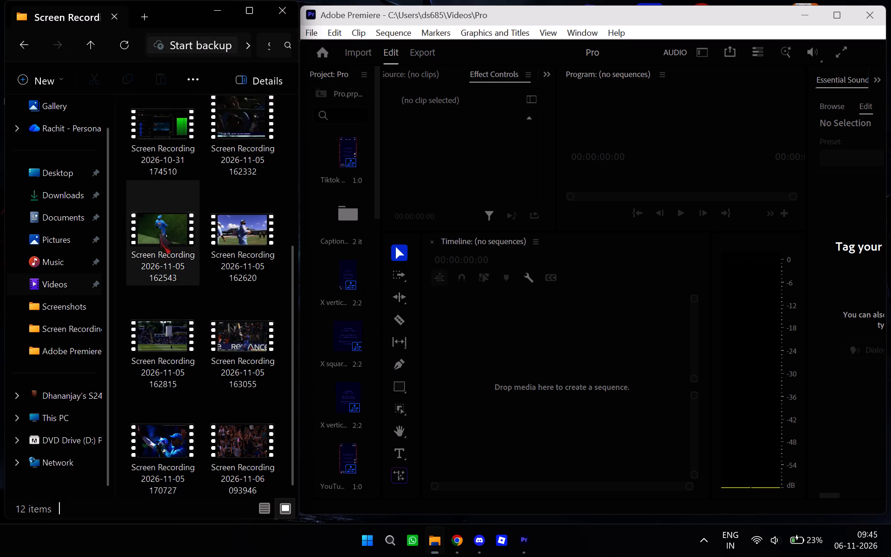
drag(156, 229, 480, 381)
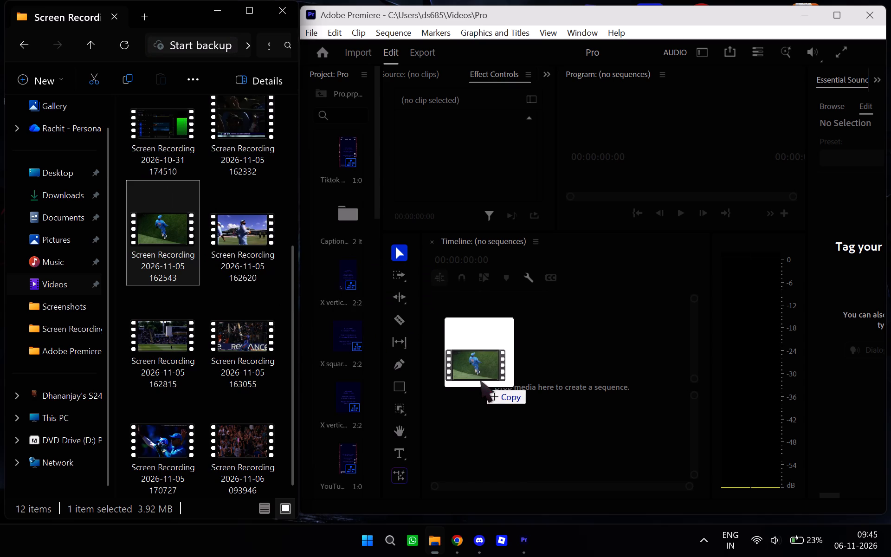
drag(480, 381, 515, 396)
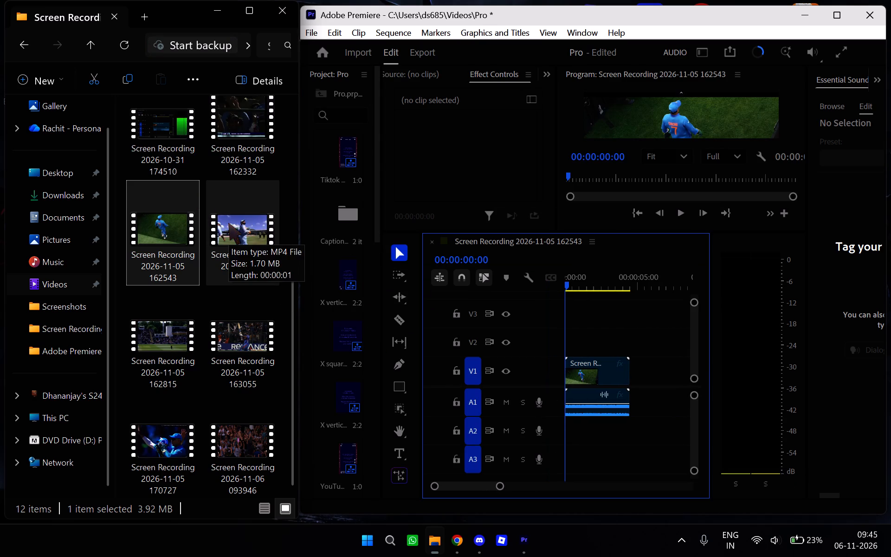
drag(238, 231, 620, 405)
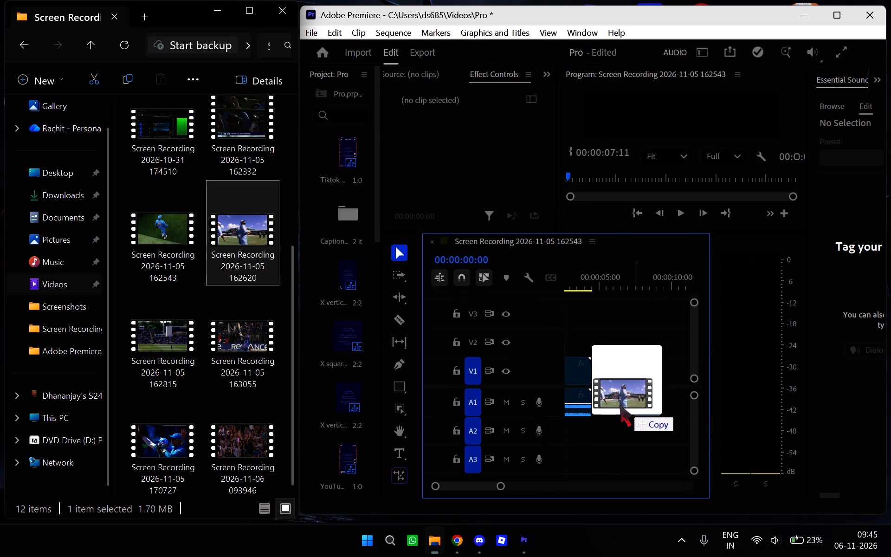
drag(620, 405, 627, 405)
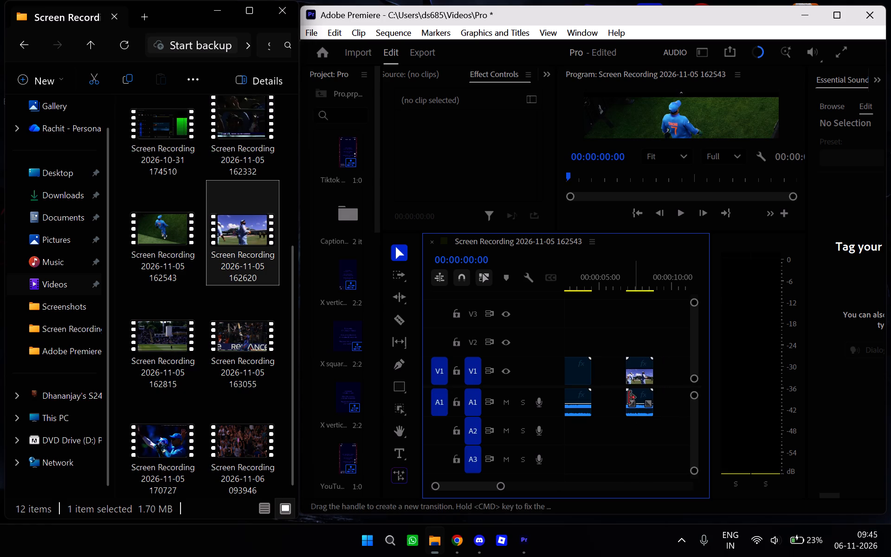
drag(635, 379, 606, 372)
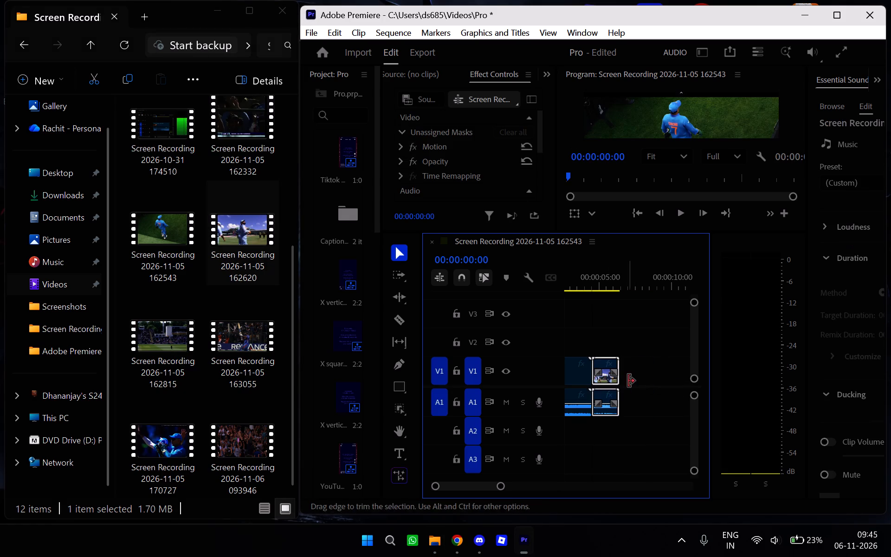
Play the sequence in the Program monitor to review the two clips.
click(681, 211)
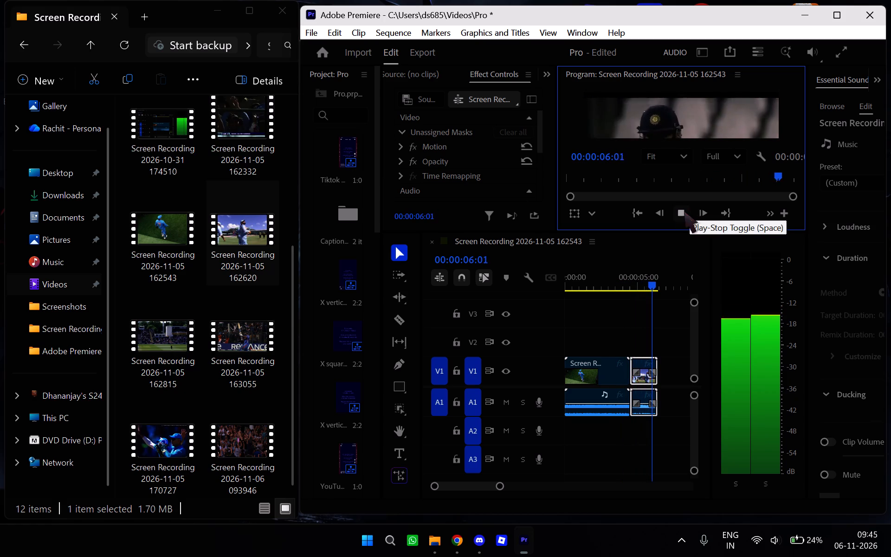
click(682, 211)
click(681, 211)
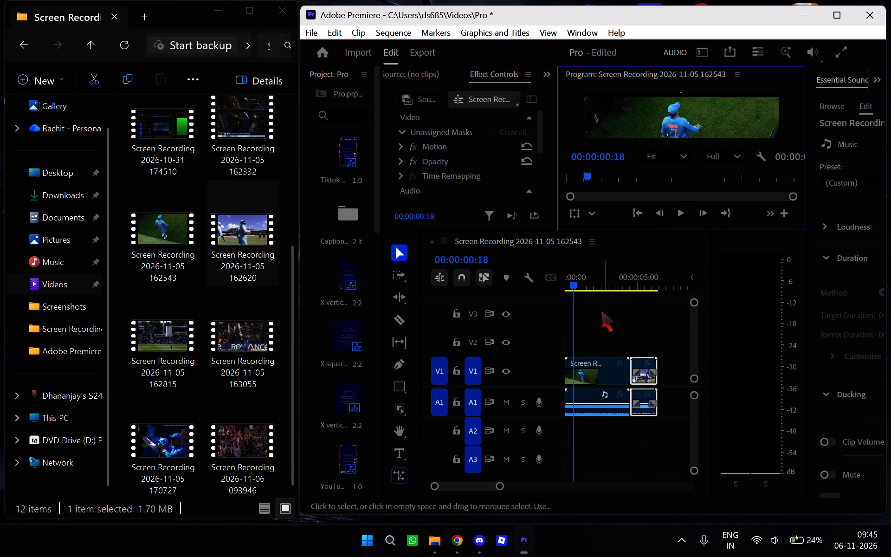
Split the first clip with the Razor tool at 00:00:02:19, placing the playhead there.
drag(570, 285, 590, 291)
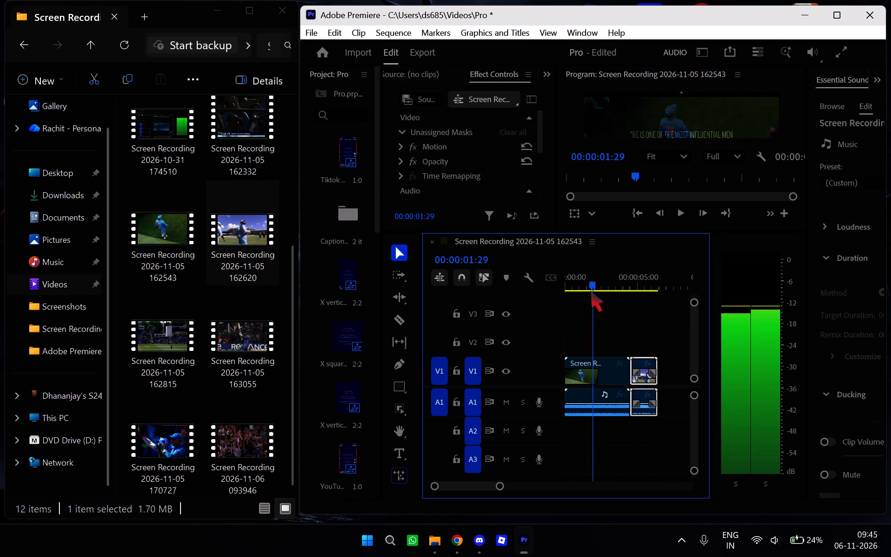
drag(590, 291, 589, 291)
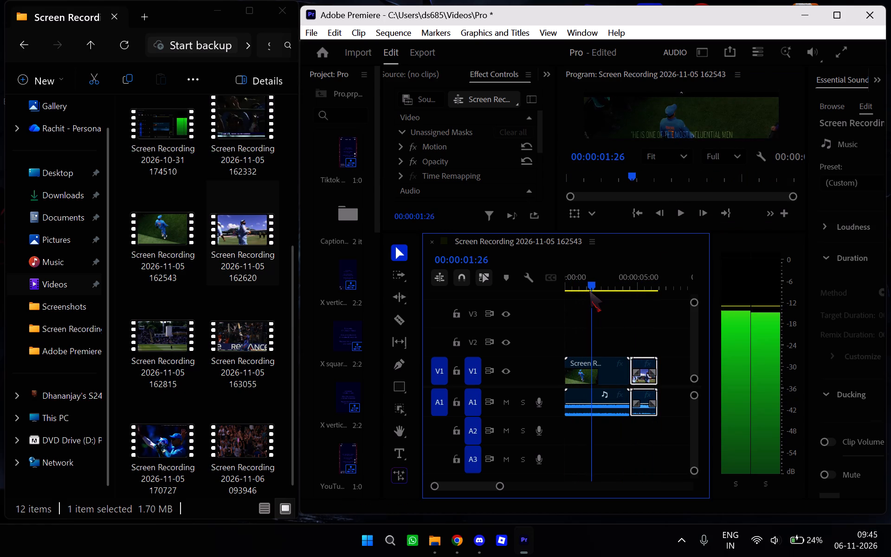
drag(589, 291, 600, 292)
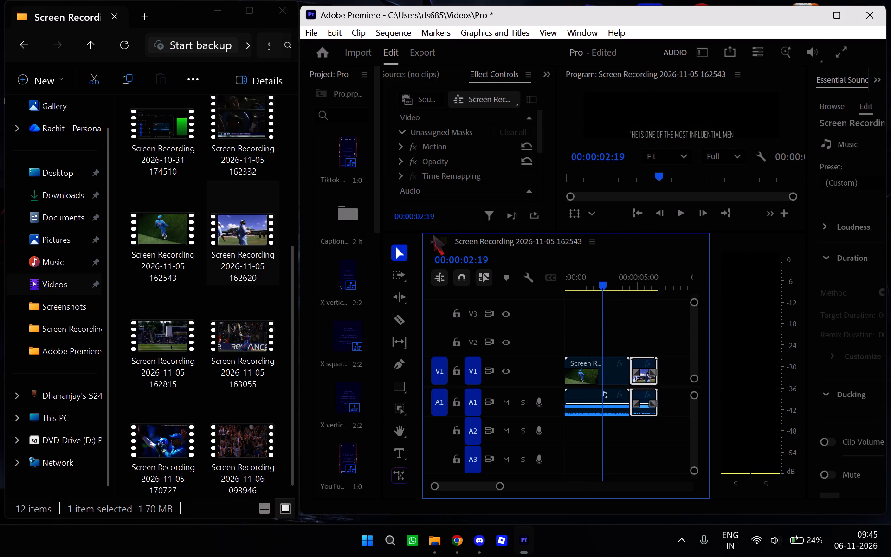
click(400, 317)
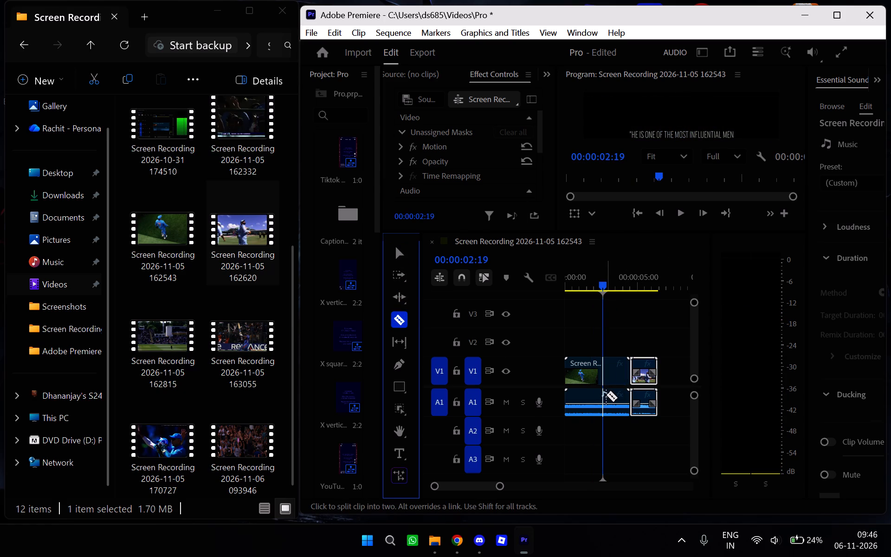
click(603, 393)
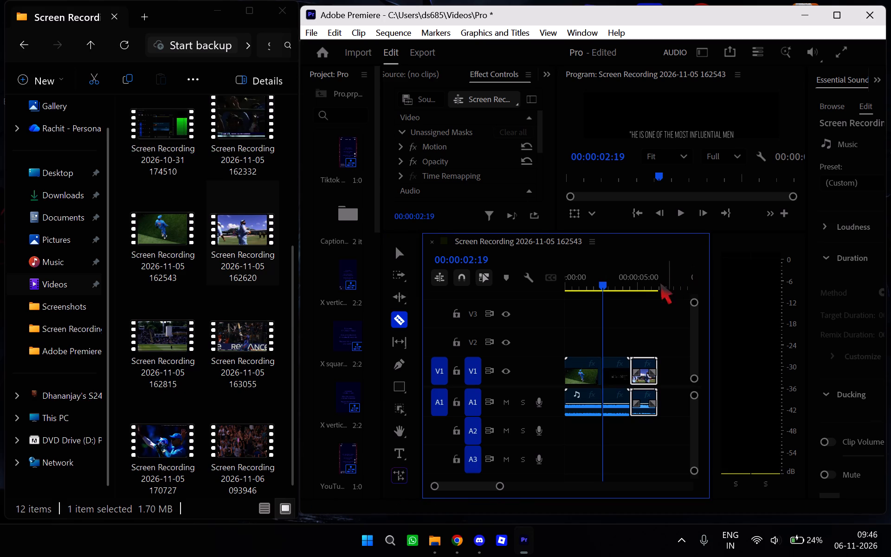
Cut the first clip's second part, after 00:00:02:19, out of the timeline.
click(395, 247)
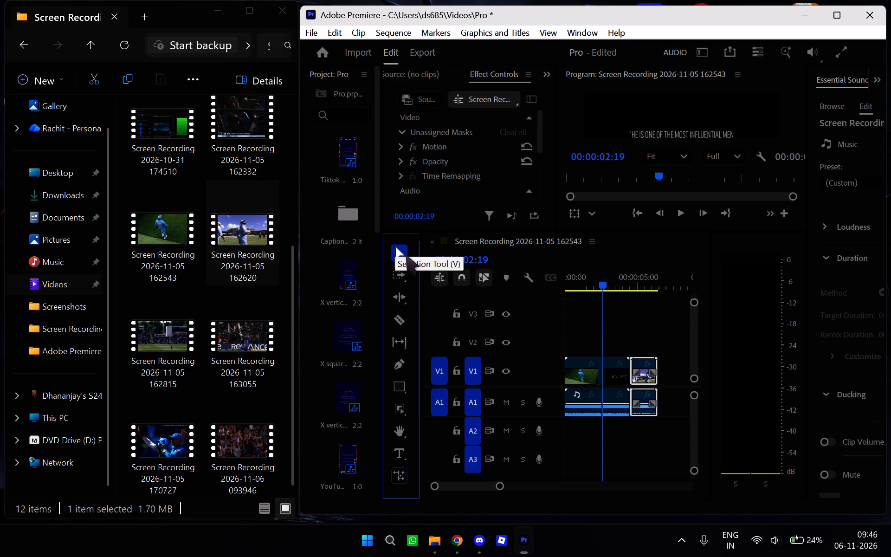
click(616, 376)
right_click(615, 376)
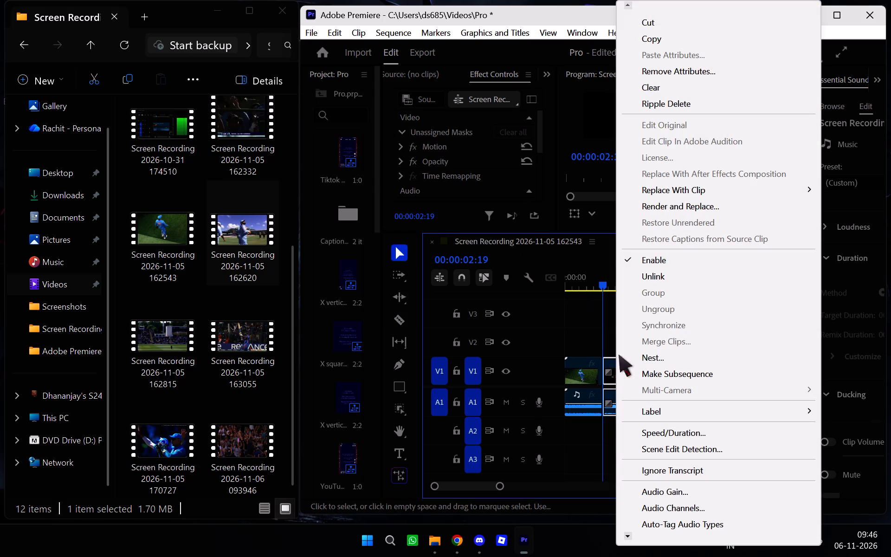
click(682, 14)
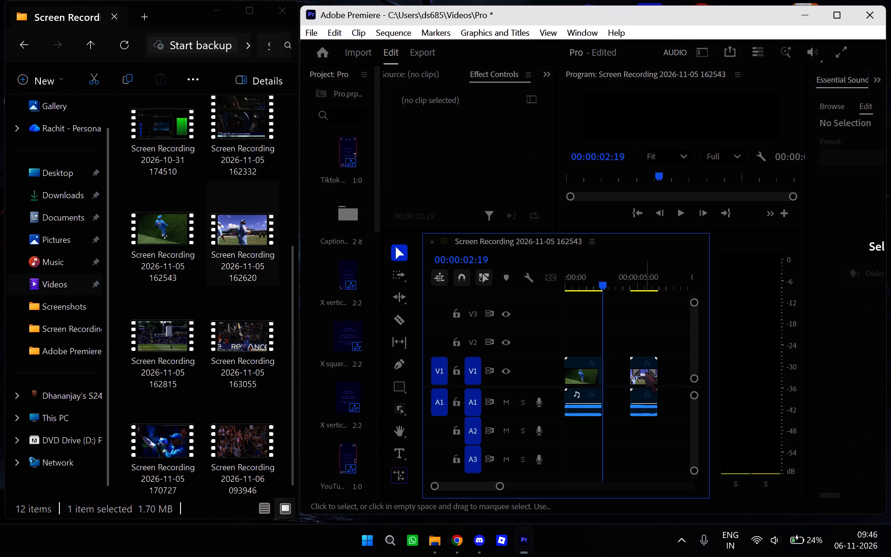
Move the 162620 clip back to 00:00:02:19 to close the gap after the first clip.
drag(646, 372, 610, 372)
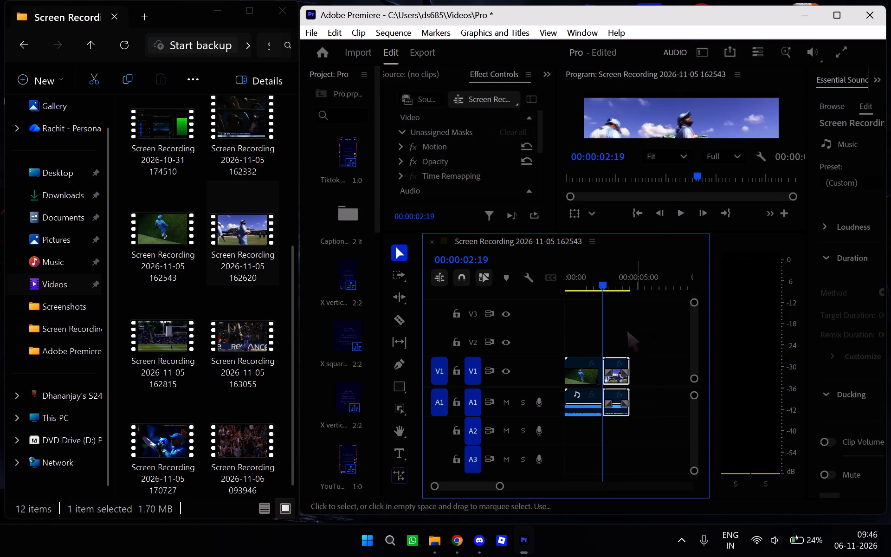
Play the sequence from 00:00:00:00 to check the join between the first clip and the 162620 clip.
drag(605, 325, 526, 318)
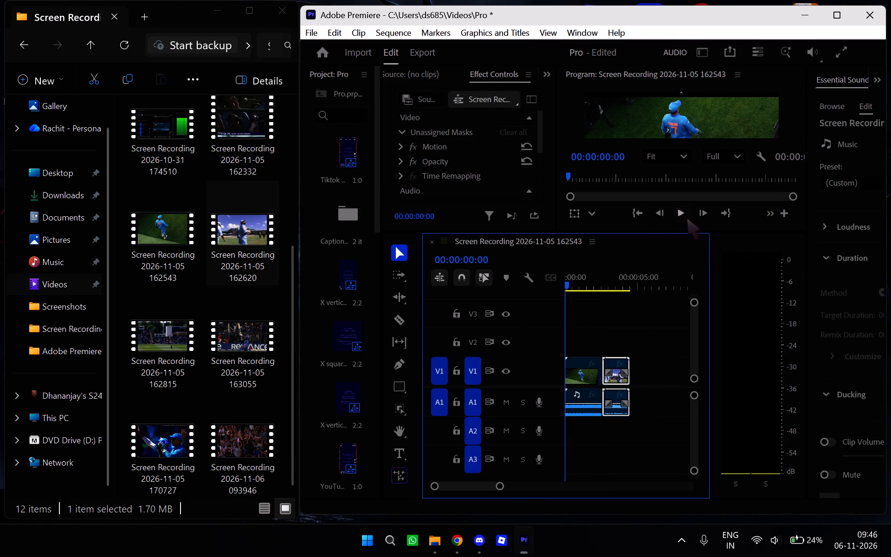
click(677, 216)
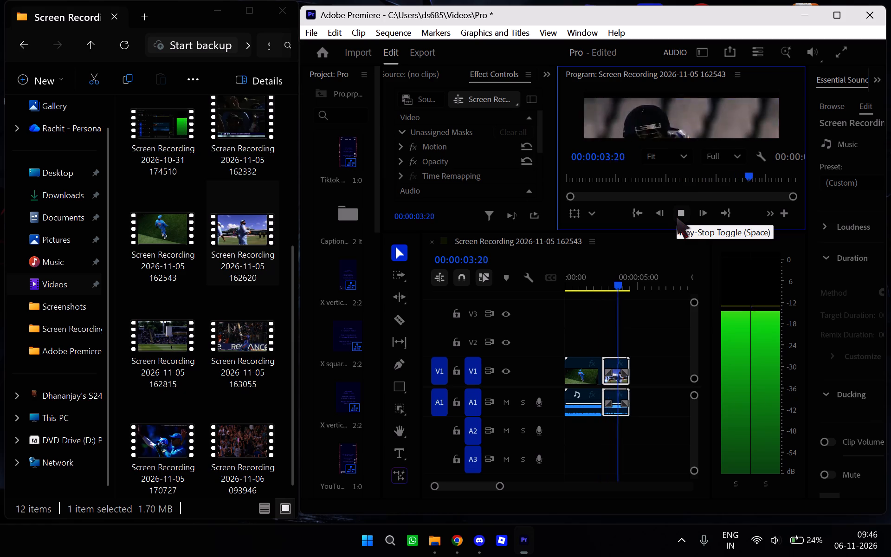
click(676, 217)
click(676, 217)
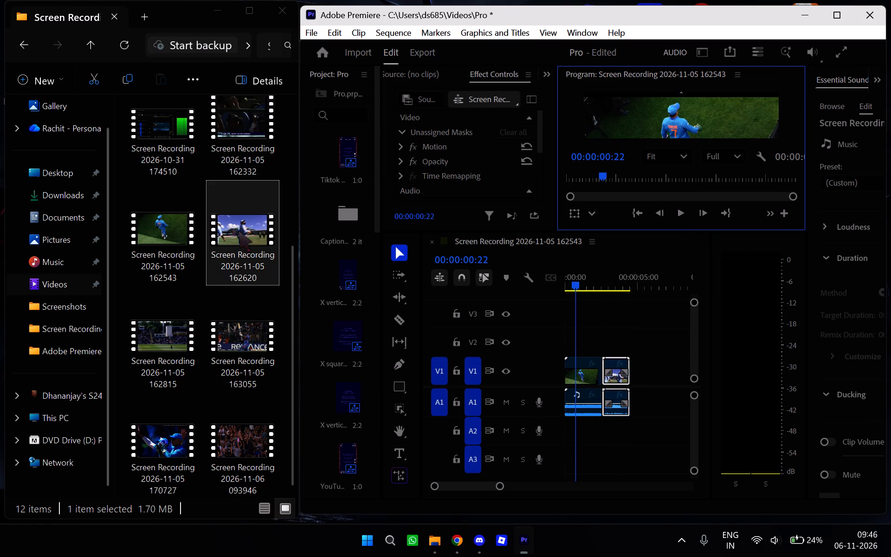
scroll(239, 232, down, 1)
double_click(163, 438)
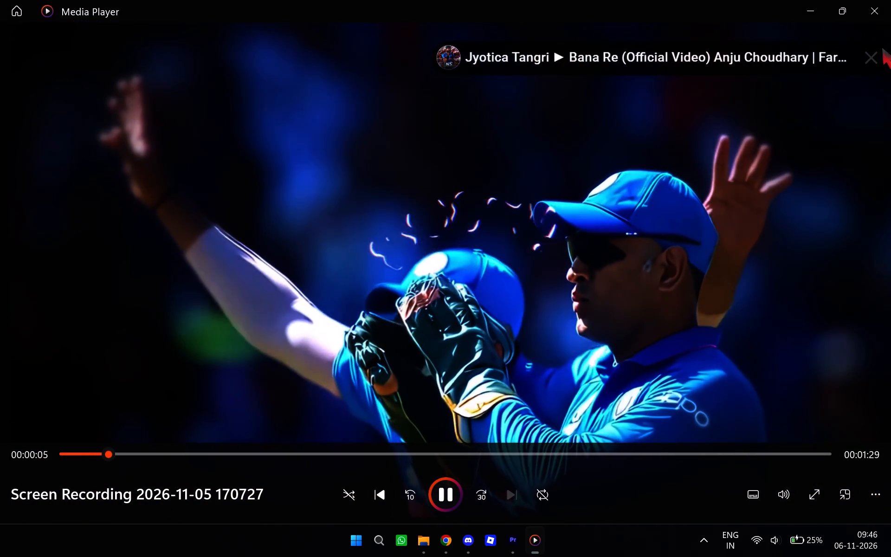
key(Escape)
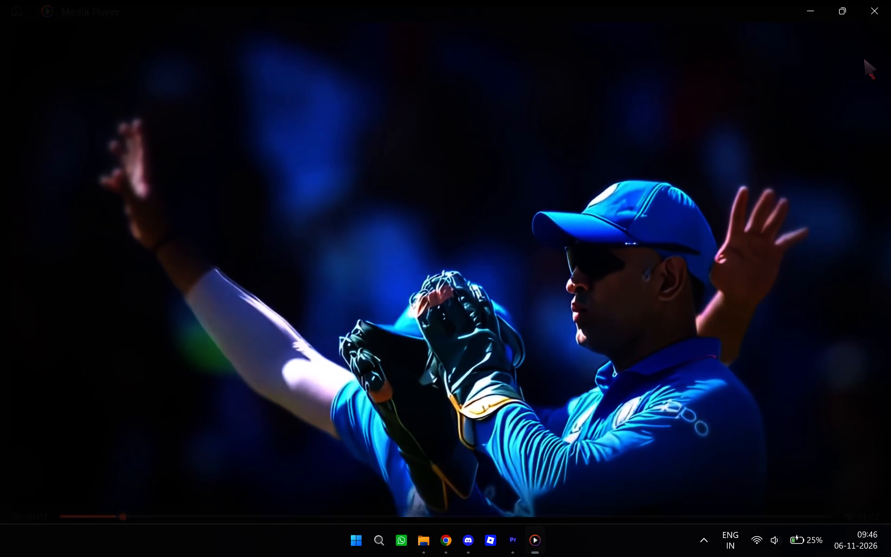
key(Escape)
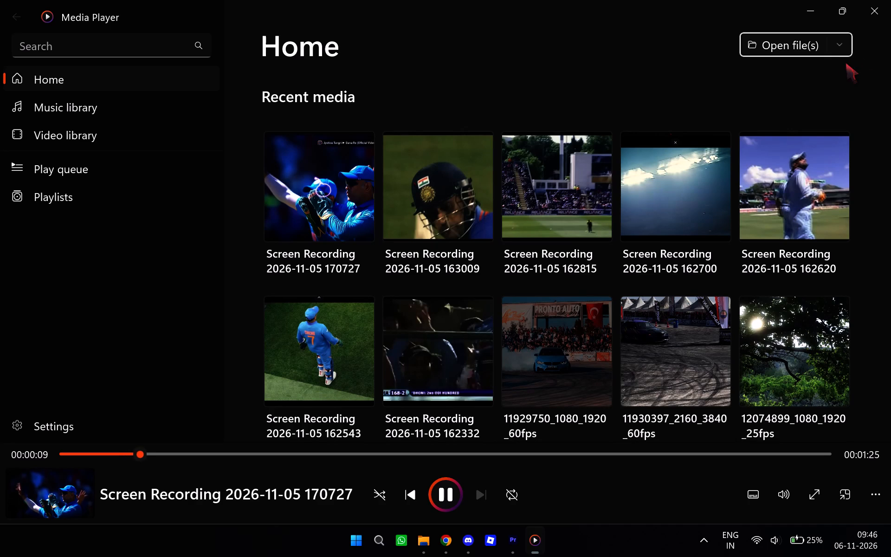
key(Escape)
key(Escape)
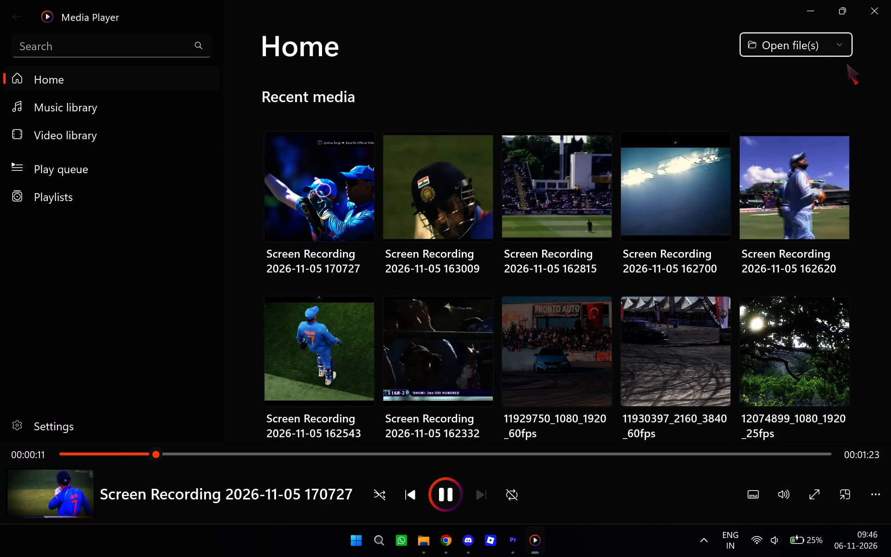
click(865, 19)
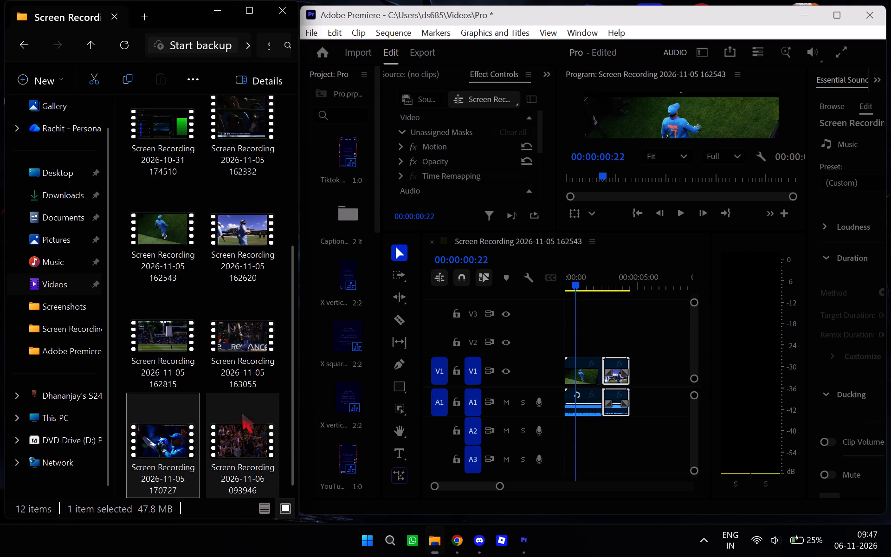
double_click(247, 428)
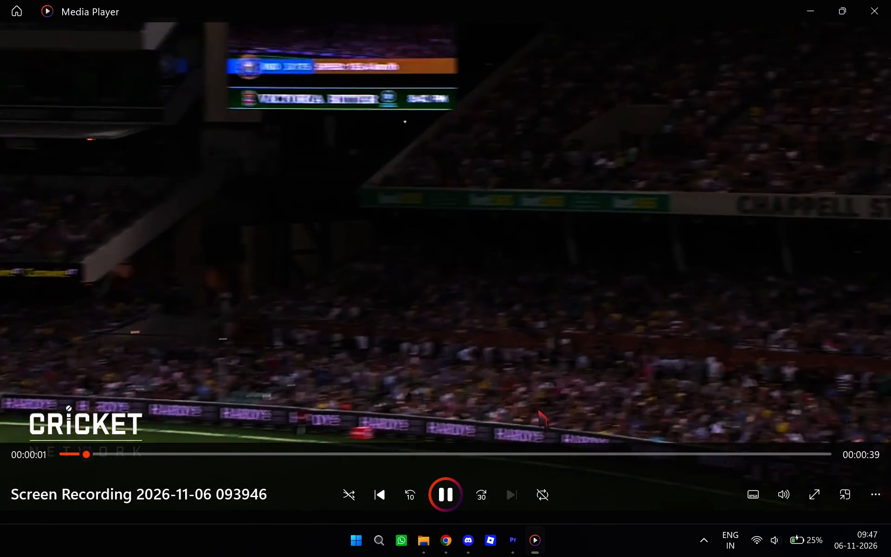
key(Escape)
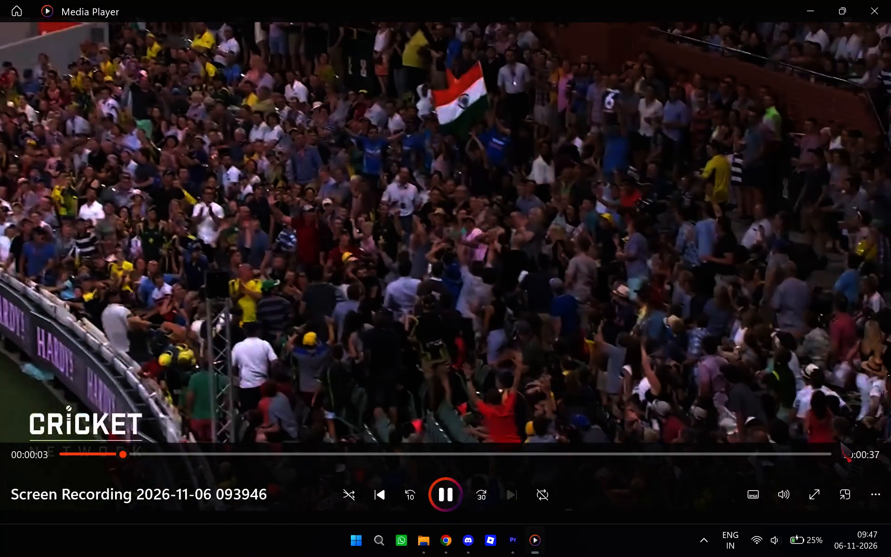
key(Escape)
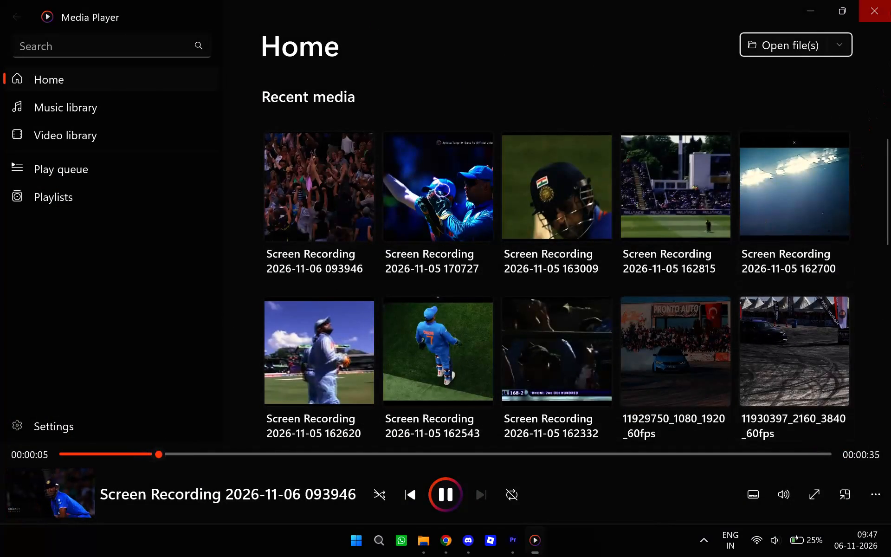
click(873, 0)
drag(239, 421, 323, 426)
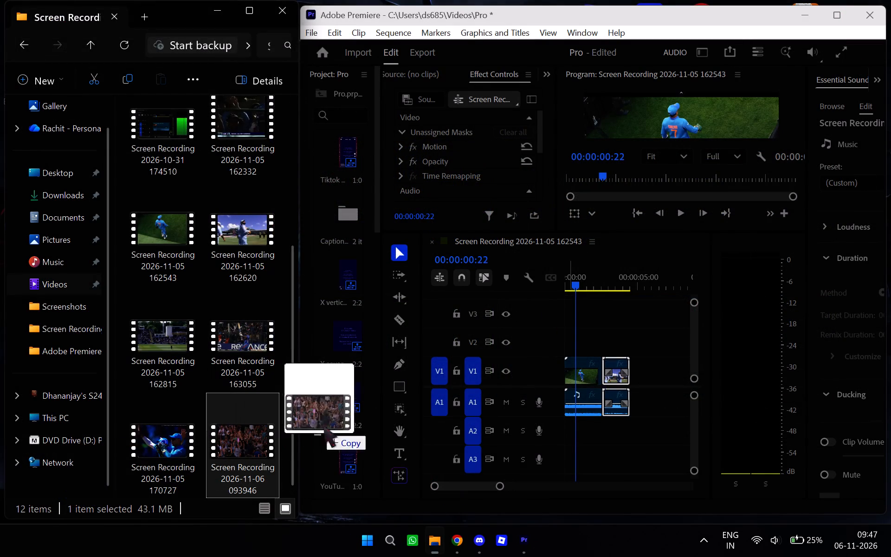
drag(323, 426, 651, 407)
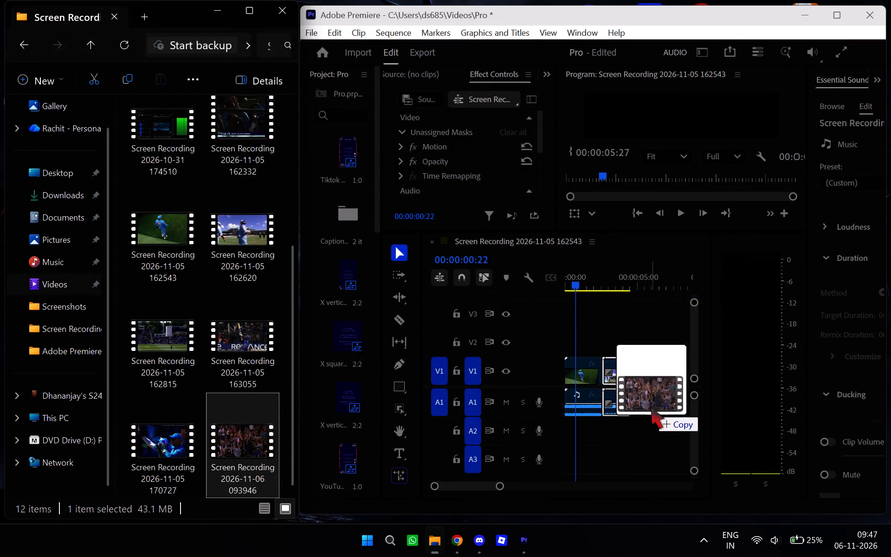
drag(651, 407, 637, 402)
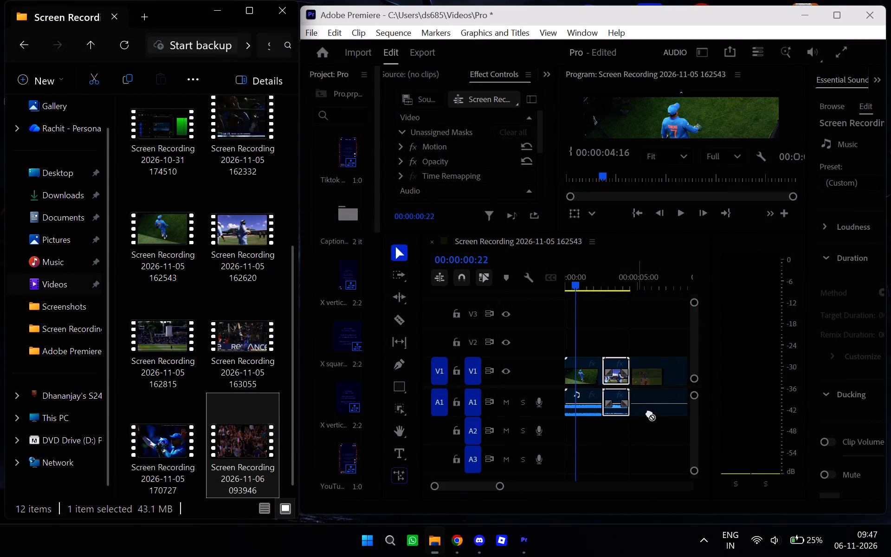
scroll(649, 413, down, 10)
scroll(650, 412, down, 15)
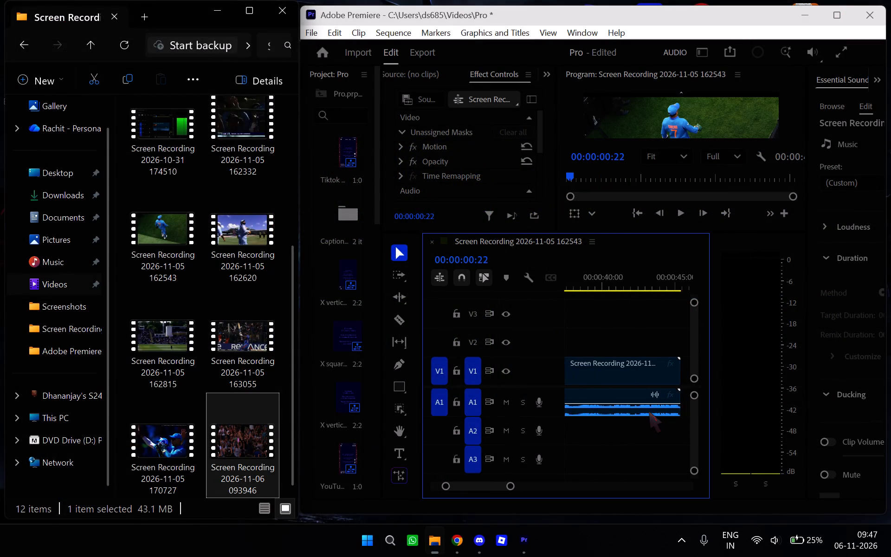
scroll(649, 411, down, 7)
scroll(649, 411, up, 20)
scroll(649, 411, up, 18)
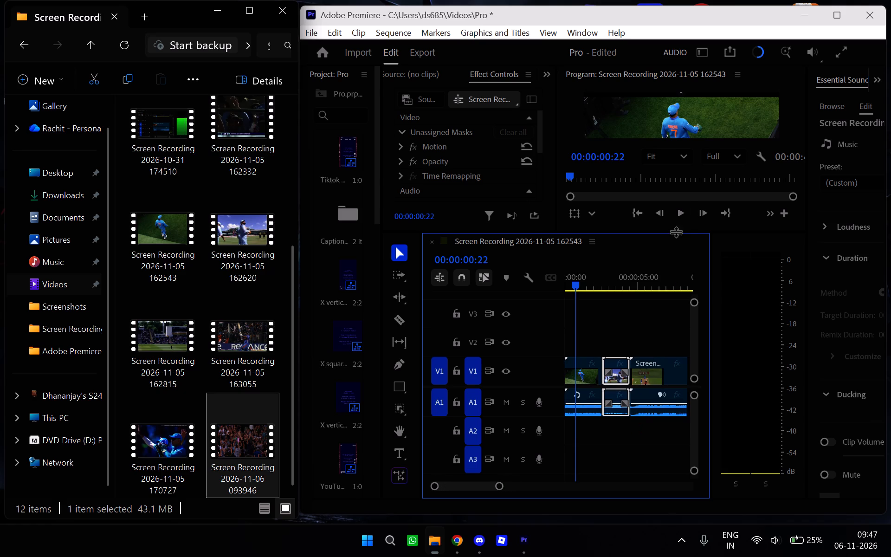
Play the sequence to review the added 093946 clip, with the Program monitor zoom level set to Fit.
click(680, 217)
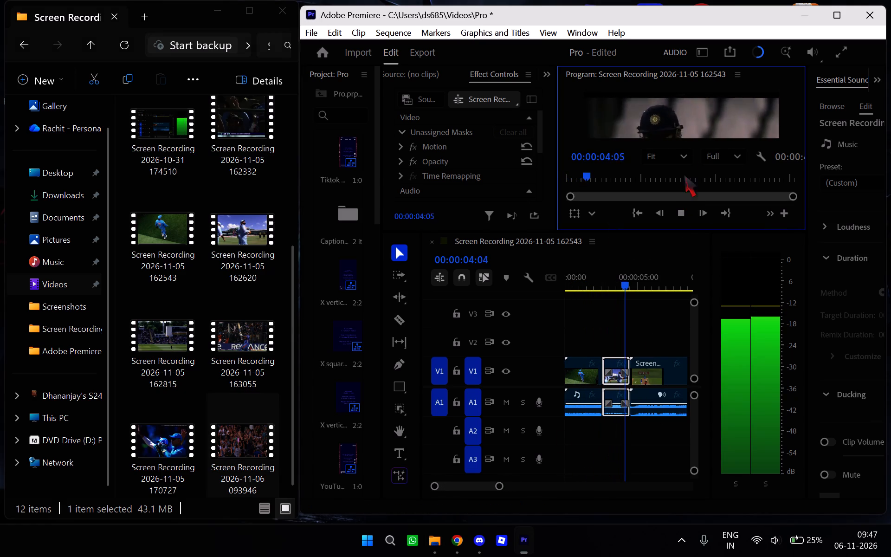
scroll(689, 119, up, 3)
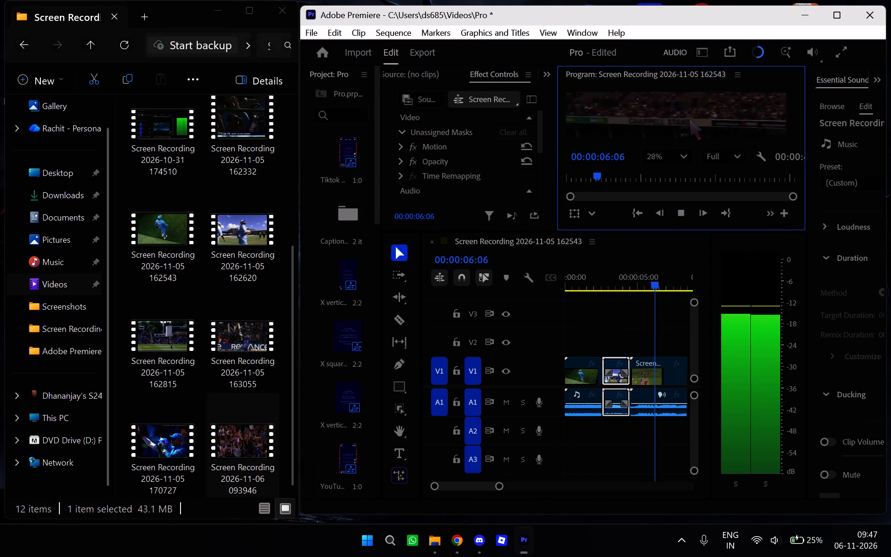
scroll(689, 119, down, 4)
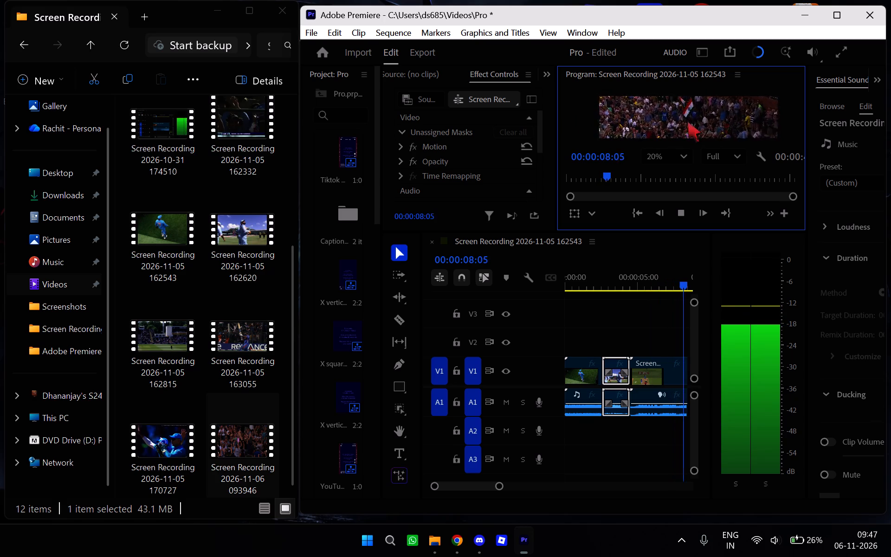
scroll(687, 121, up, 1)
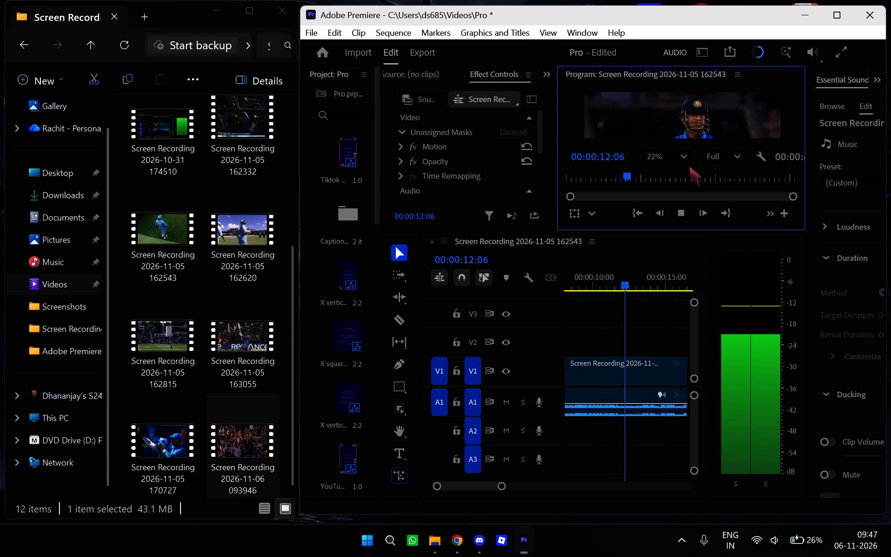
click(713, 152)
click(721, 176)
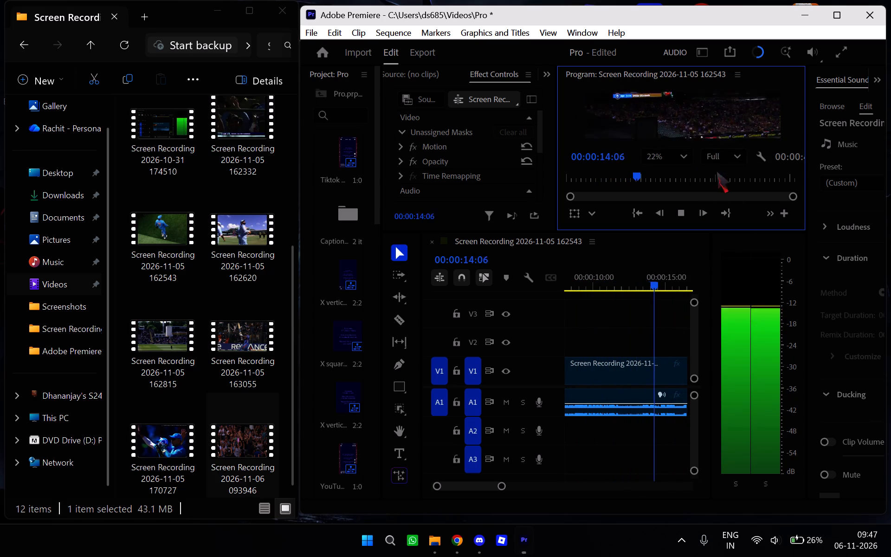
click(677, 152)
scroll(678, 201, down, 1)
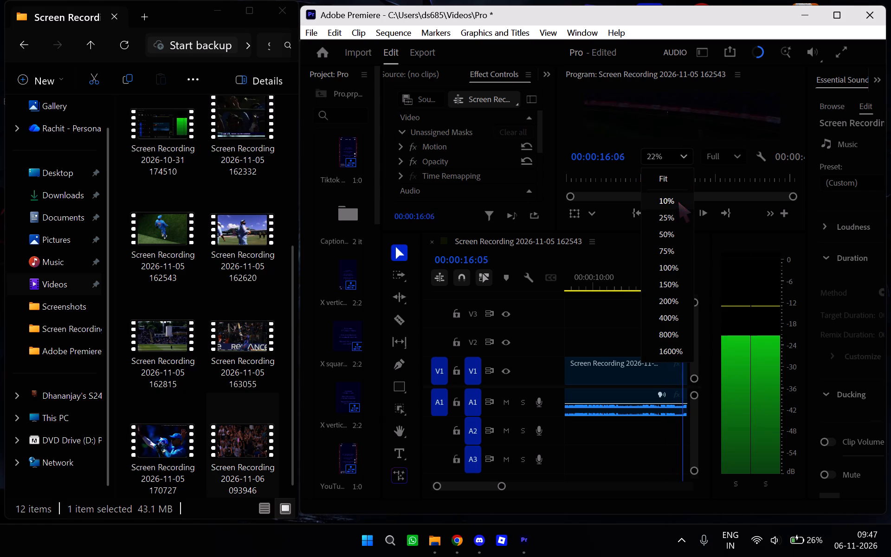
scroll(678, 201, down, 1)
click(672, 179)
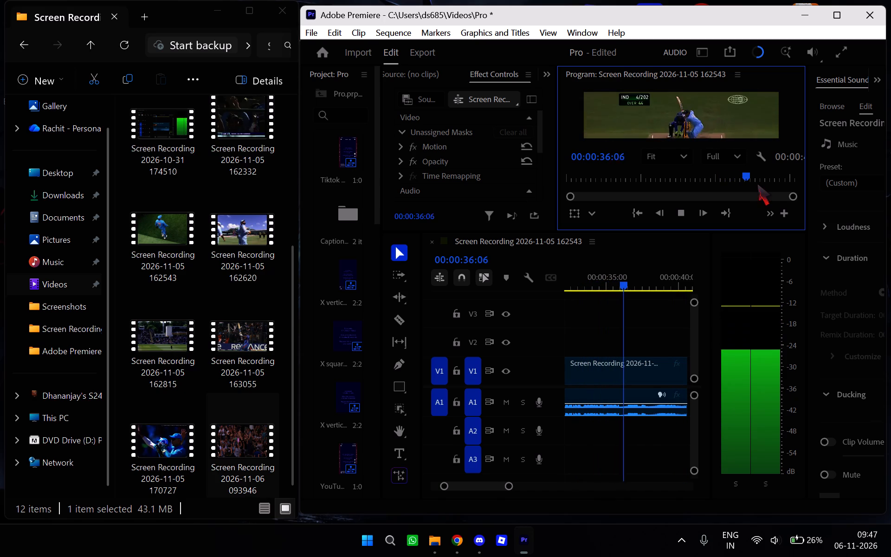
Scrub through the rest of the sequence to its end at 00:00:45:13 and return the playhead to 00:00:00:00.
scroll(787, 160, down, 1)
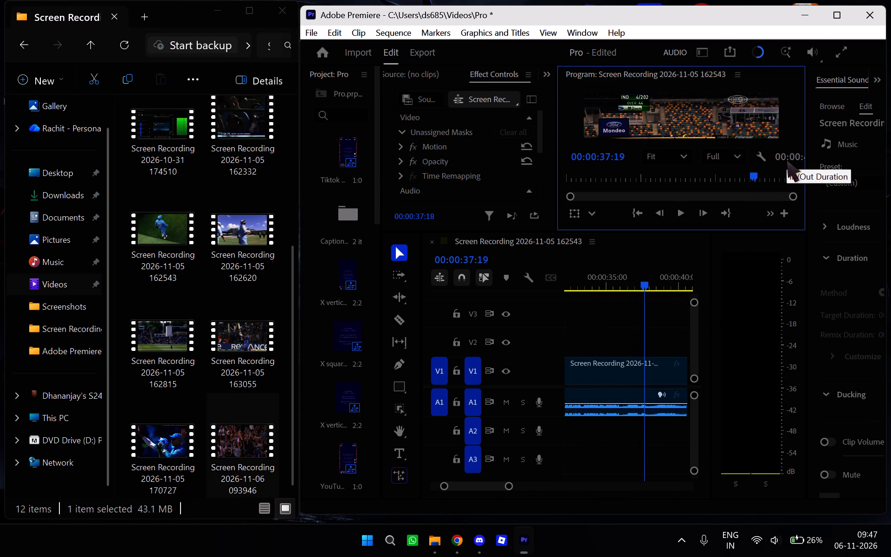
drag(755, 175, 808, 179)
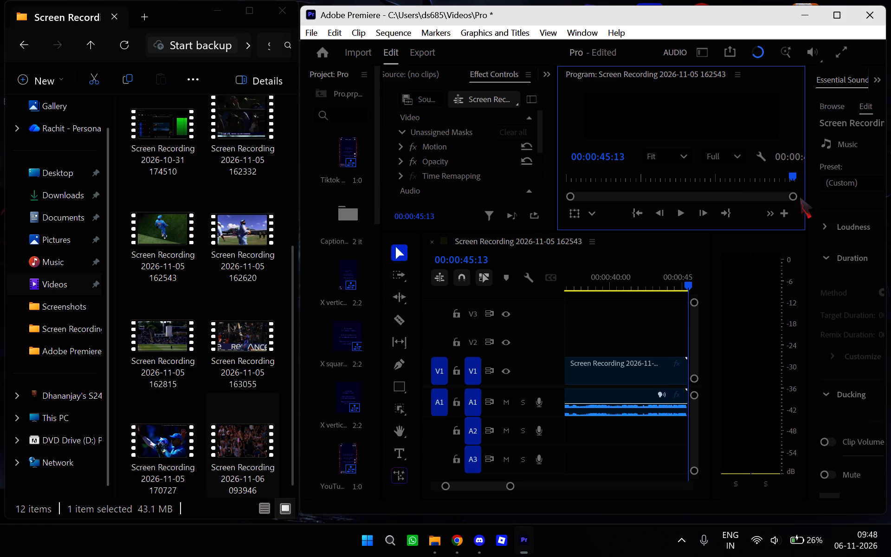
drag(795, 176, 479, 177)
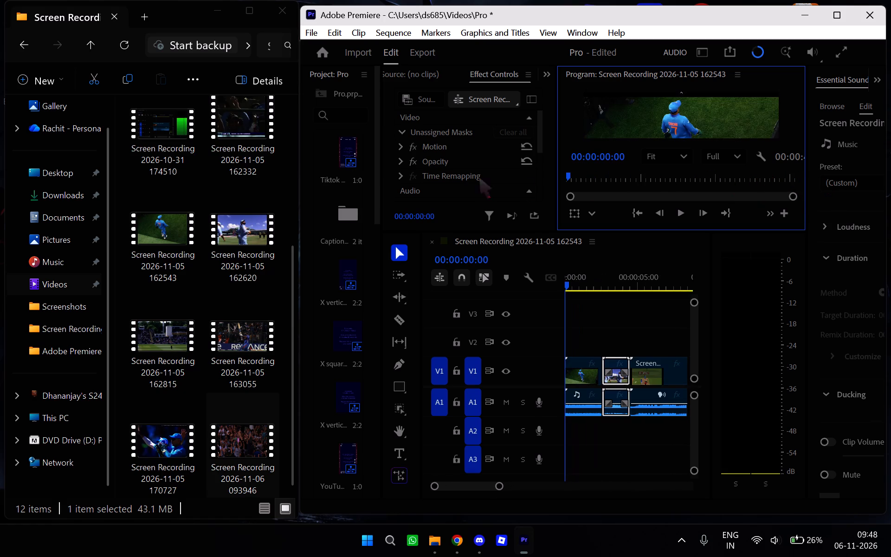
drag(479, 177, 450, 178)
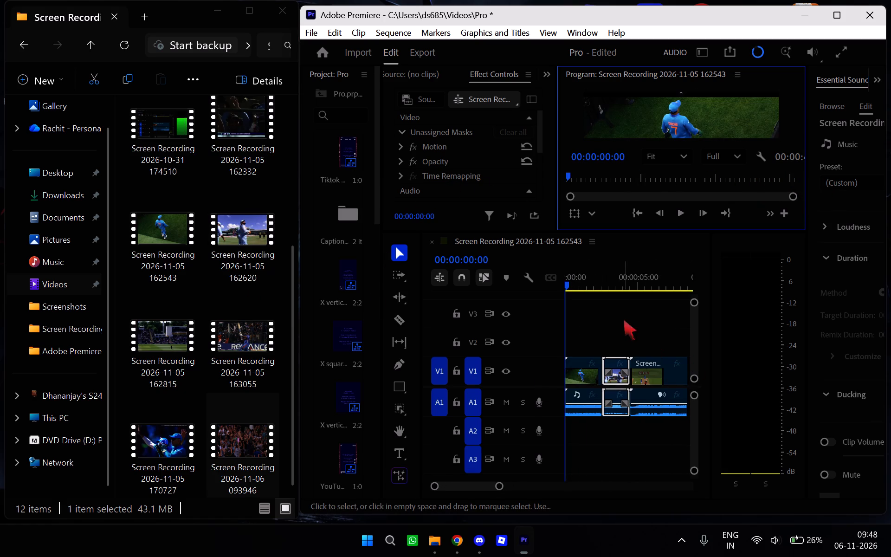
scroll(623, 319, down, 20)
scroll(623, 319, down, 5)
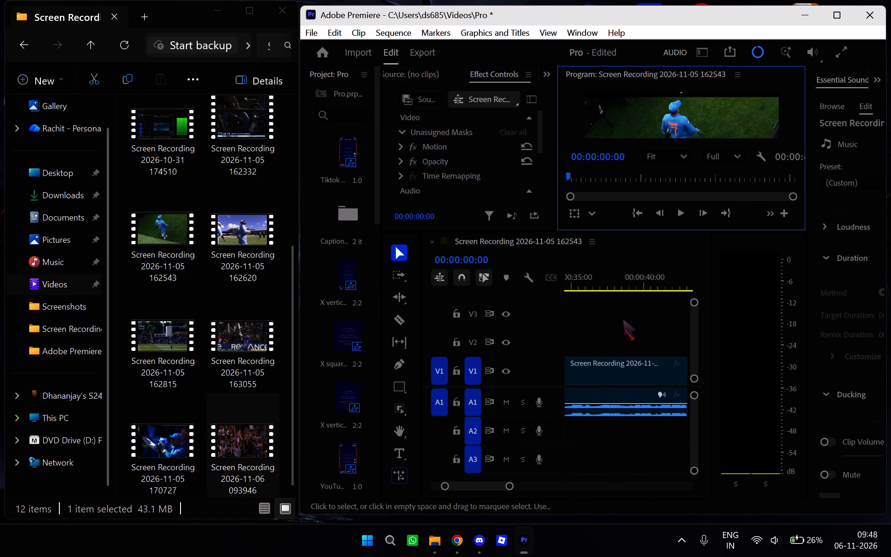
scroll(623, 319, down, 6)
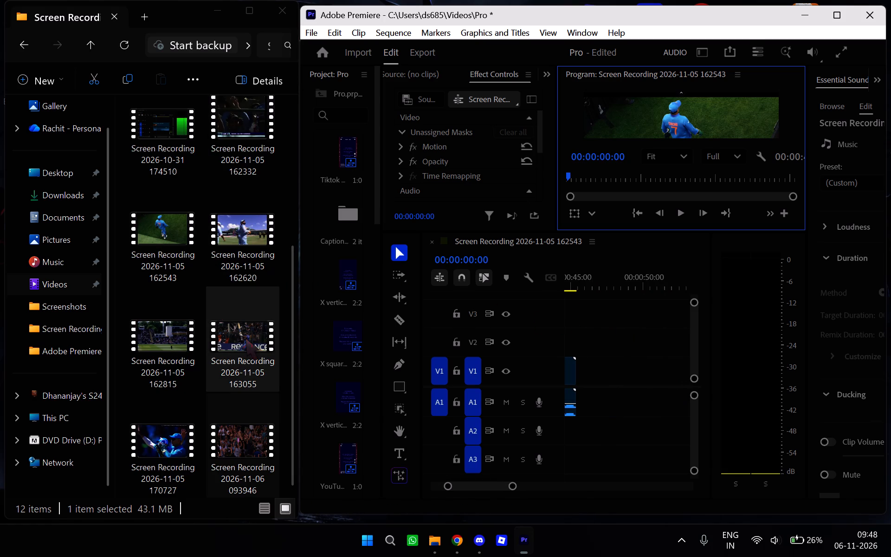
drag(245, 338, 602, 364)
drag(602, 364, 631, 369)
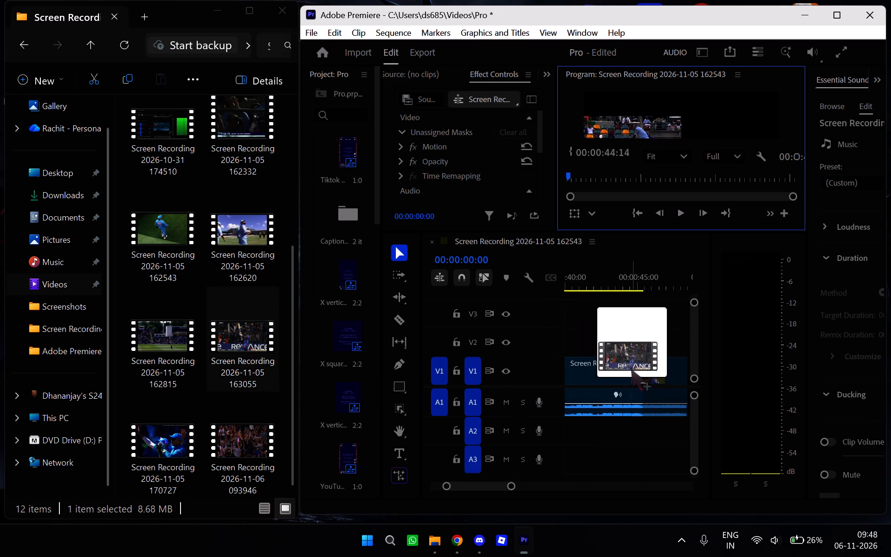
drag(631, 369, 637, 369)
scroll(661, 425, down, 1)
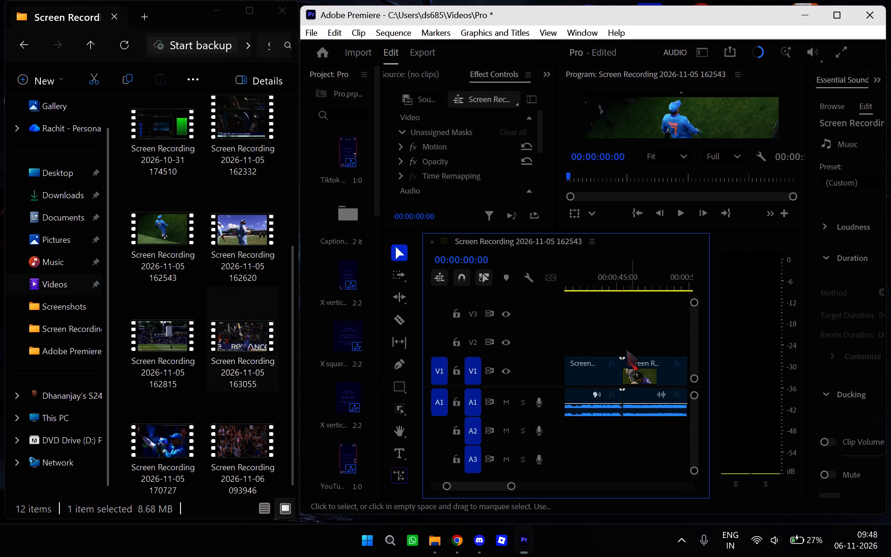
scroll(638, 304, down, 1)
drag(580, 350, 587, 352)
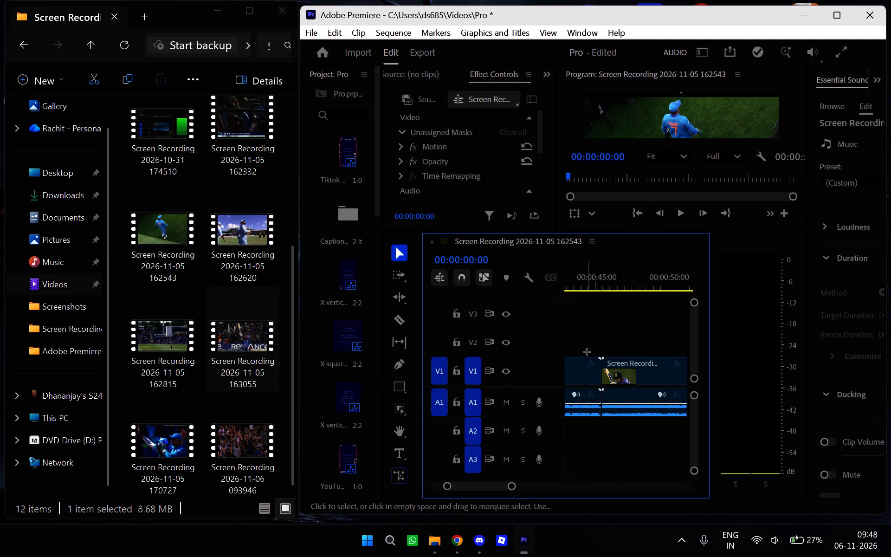
drag(587, 352, 591, 352)
drag(572, 298, 588, 299)
scroll(588, 299, down, 4)
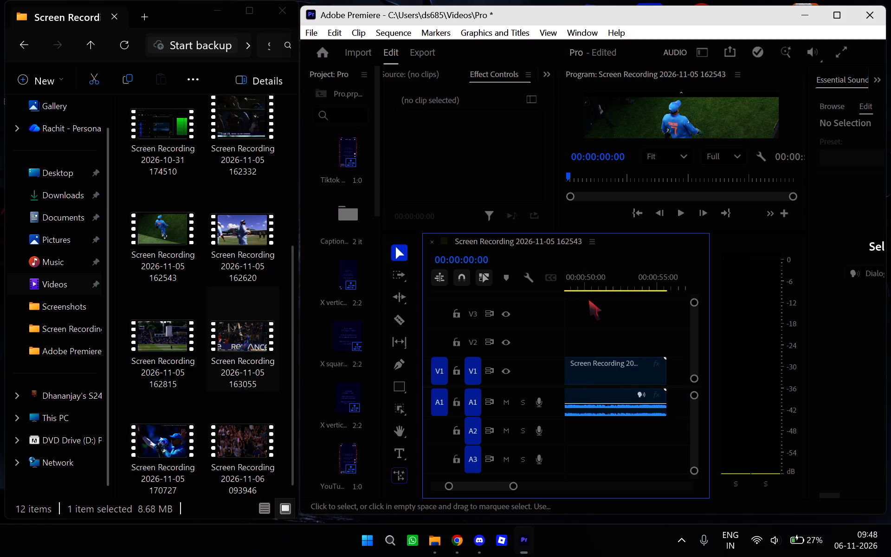
Scrub through the sequence and play it from about 00:00:44:26 to the end to review the added 163055 clip.
scroll(588, 299, down, 2)
scroll(588, 299, up, 20)
scroll(588, 299, up, 20)
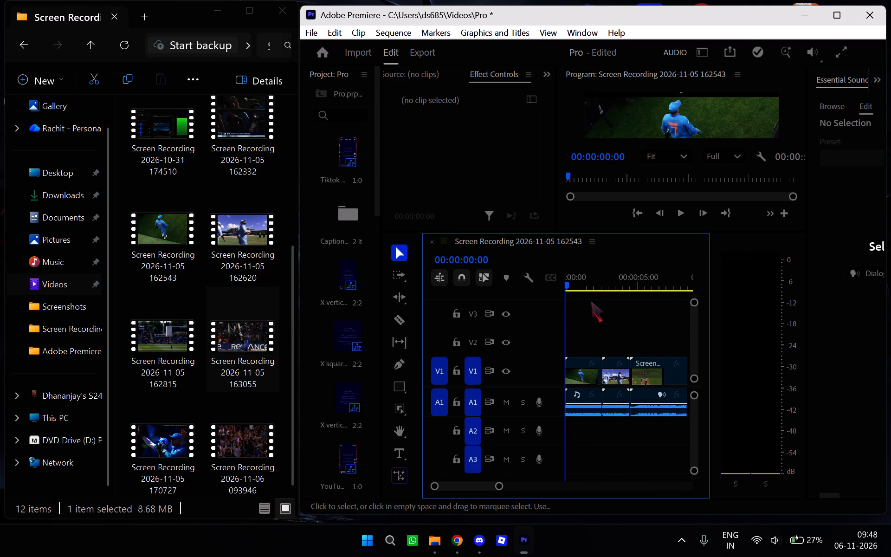
scroll(591, 301, up, 3)
drag(566, 282, 620, 323)
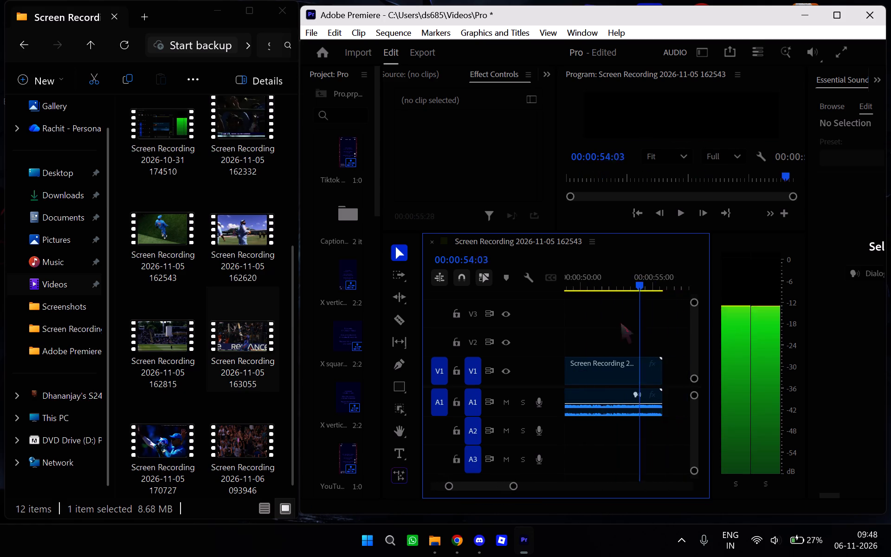
drag(620, 323, 644, 358)
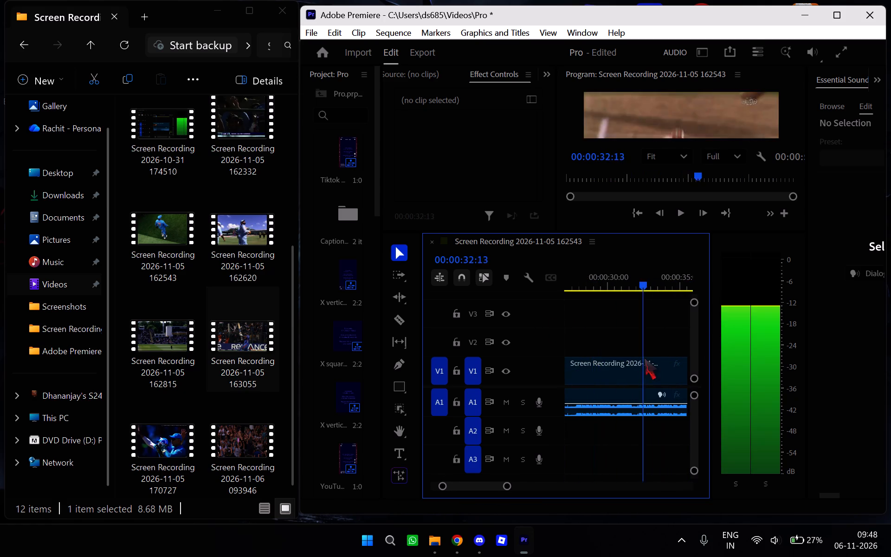
drag(644, 358, 705, 362)
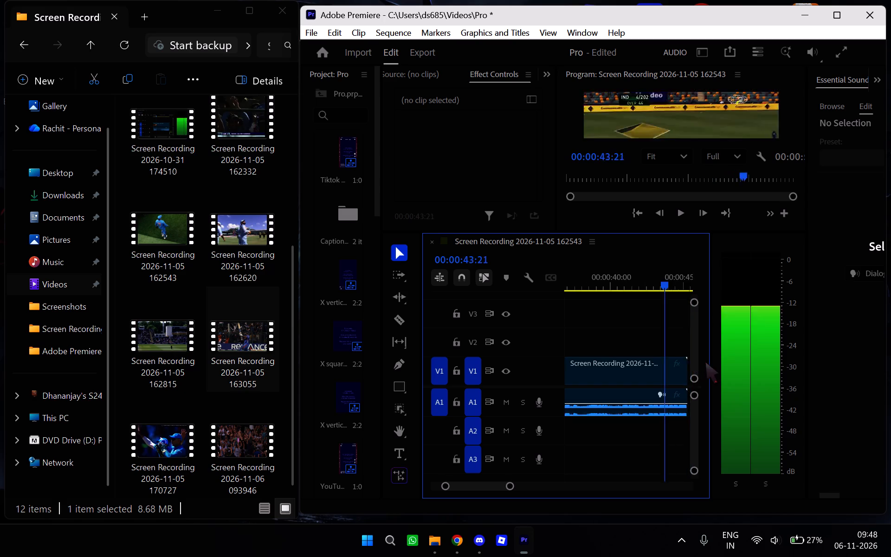
drag(705, 362, 599, 343)
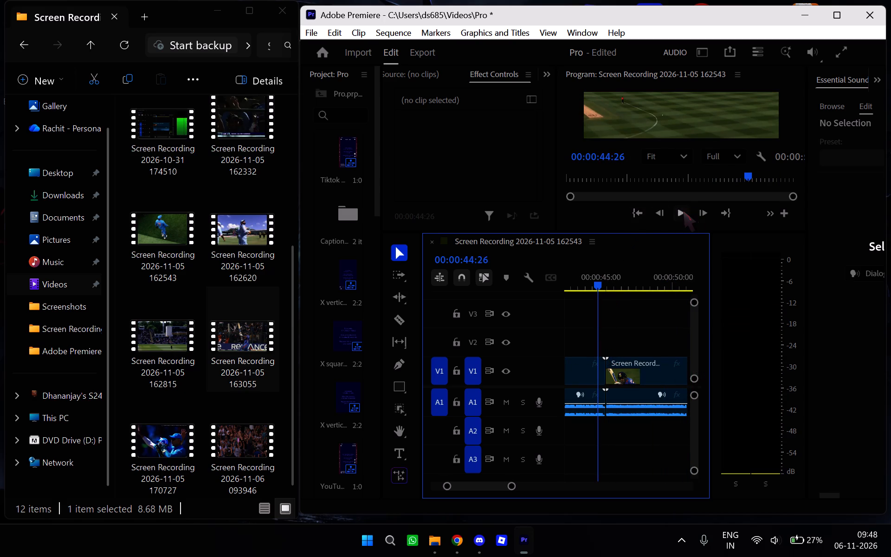
click(683, 211)
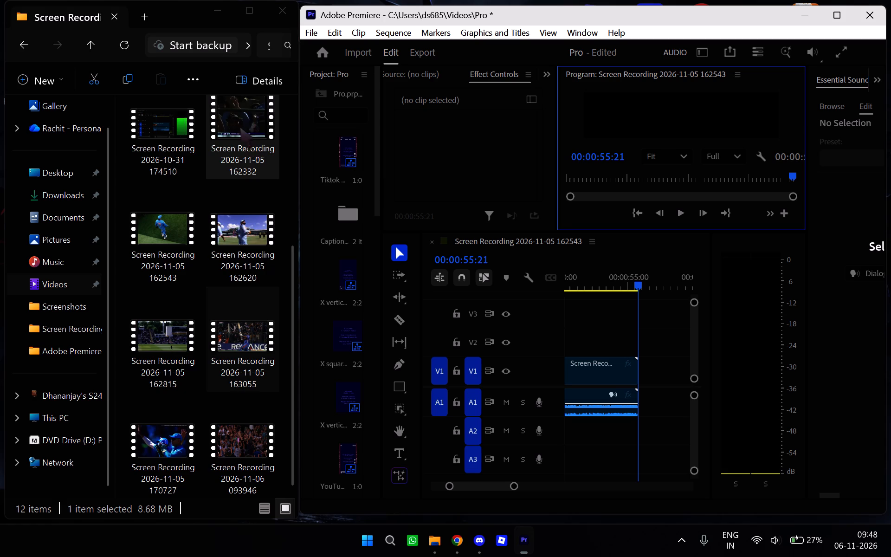
drag(239, 126, 628, 382)
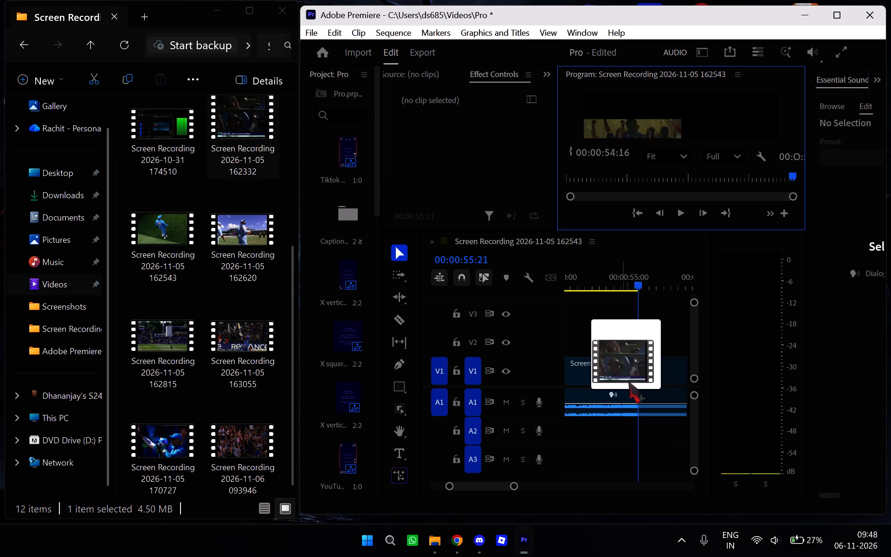
drag(628, 382, 640, 384)
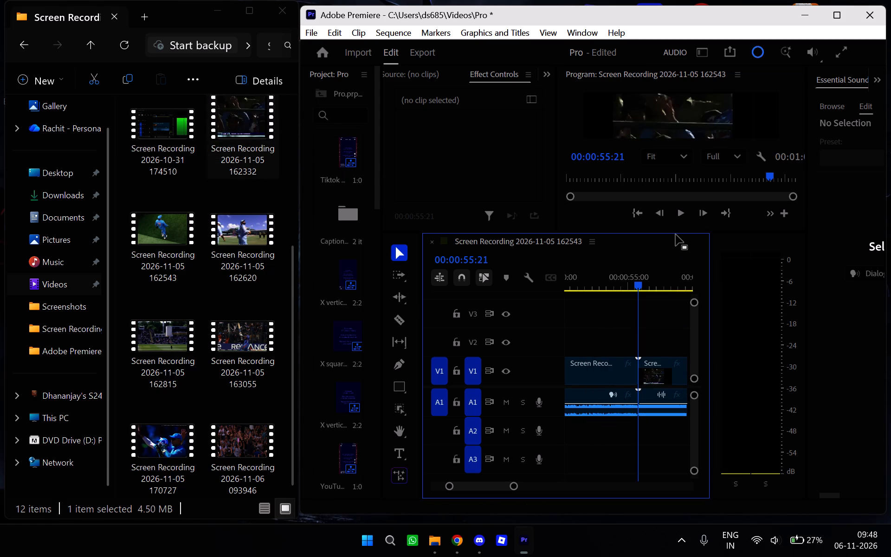
Play the sequence from the start of the added 162332 clip to review it, stopping at about 00:01:01:14.
click(682, 221)
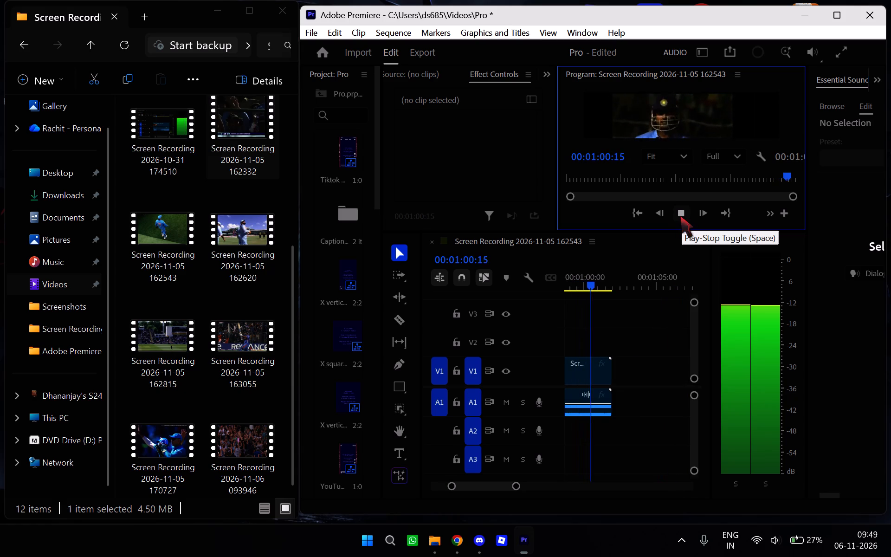
click(680, 216)
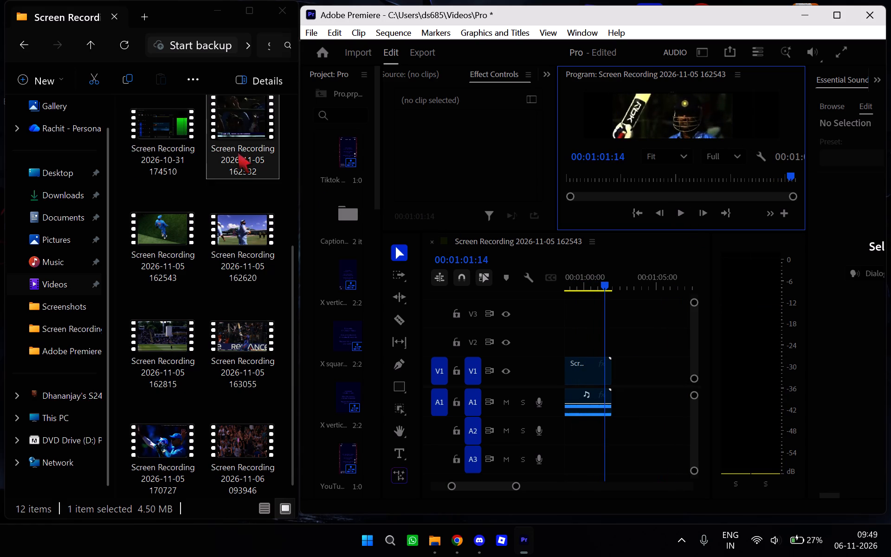
Look in the Music folder in File Explorer and examine its Muse Hub Courses, Elements and Instruments subfolders.
scroll(238, 152, up, 2)
scroll(238, 153, down, 8)
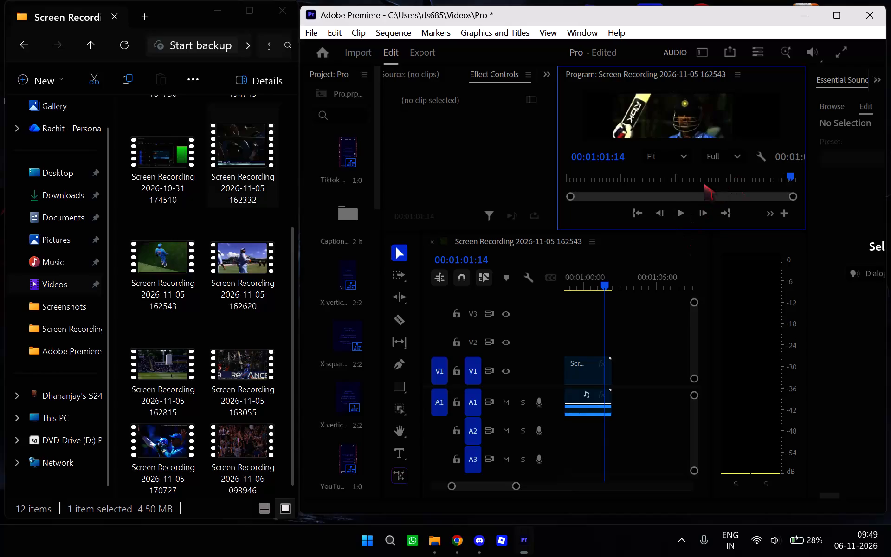
click(78, 252)
click(216, 128)
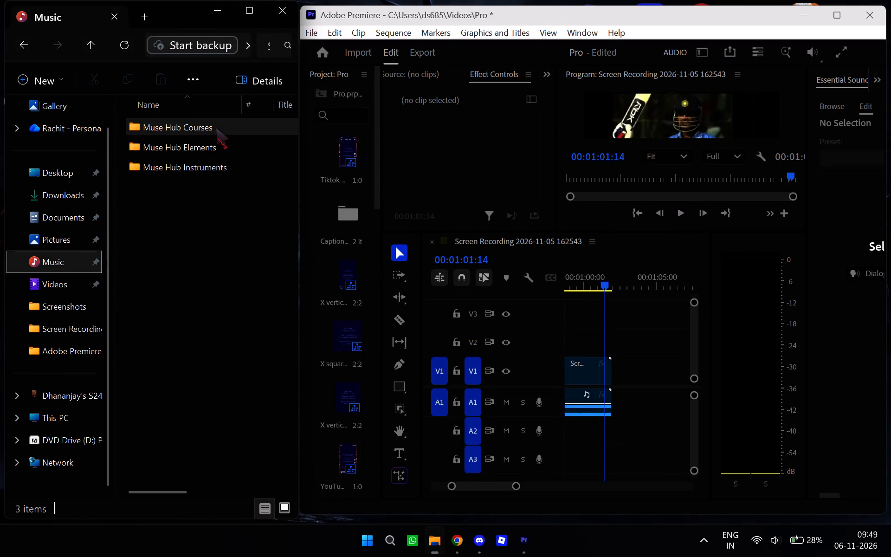
click(216, 128)
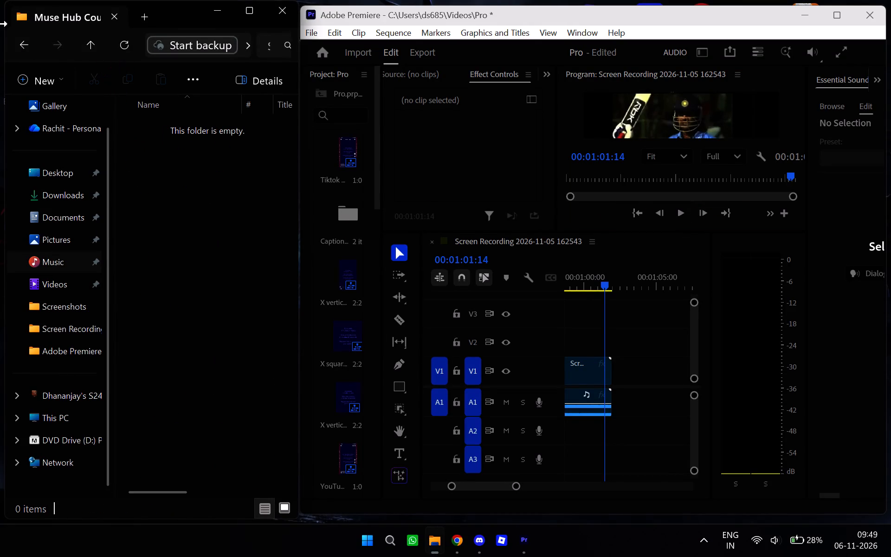
click(22, 44)
double_click(202, 153)
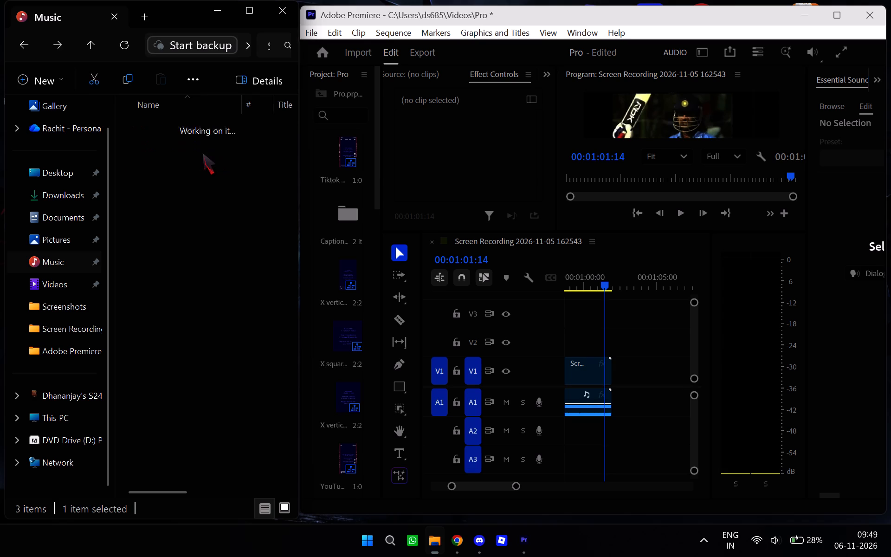
click(20, 52)
double_click(165, 163)
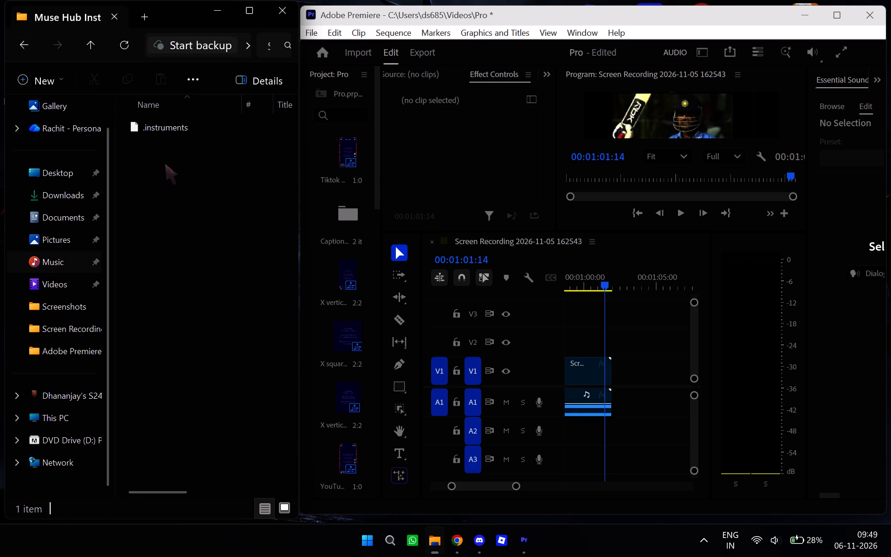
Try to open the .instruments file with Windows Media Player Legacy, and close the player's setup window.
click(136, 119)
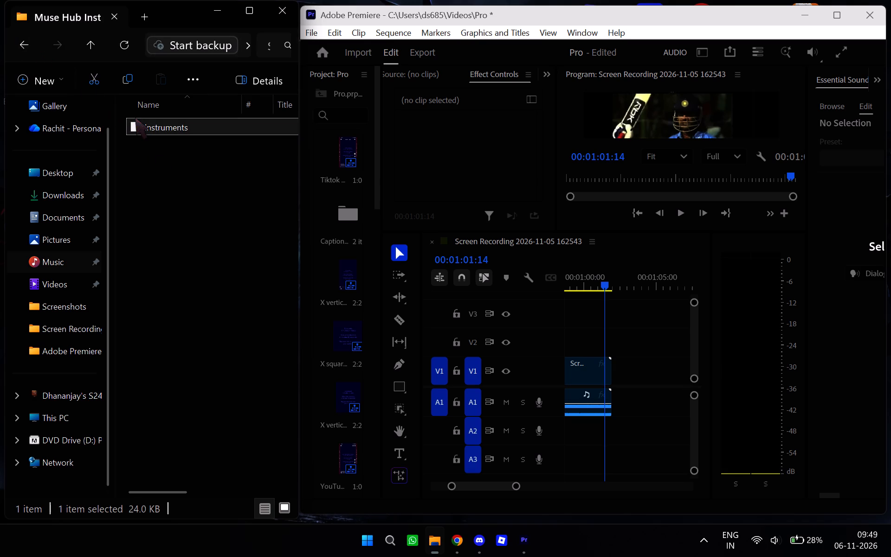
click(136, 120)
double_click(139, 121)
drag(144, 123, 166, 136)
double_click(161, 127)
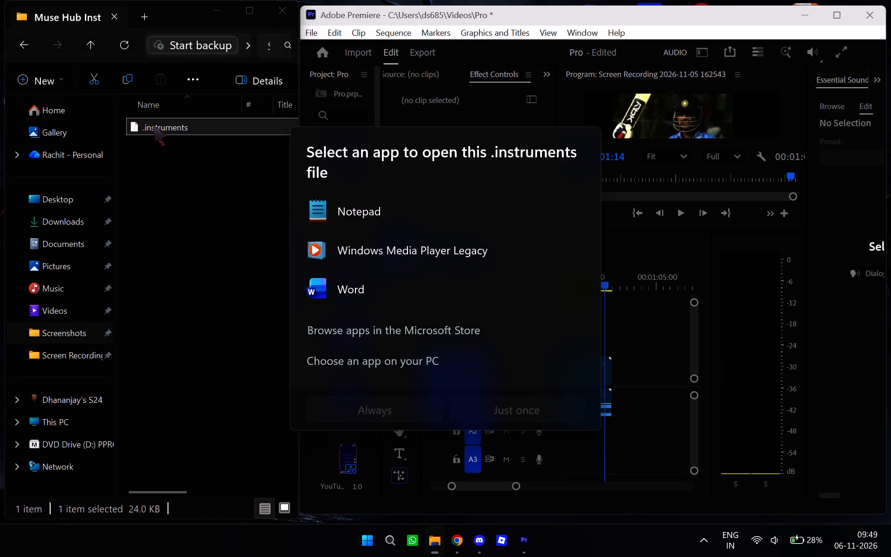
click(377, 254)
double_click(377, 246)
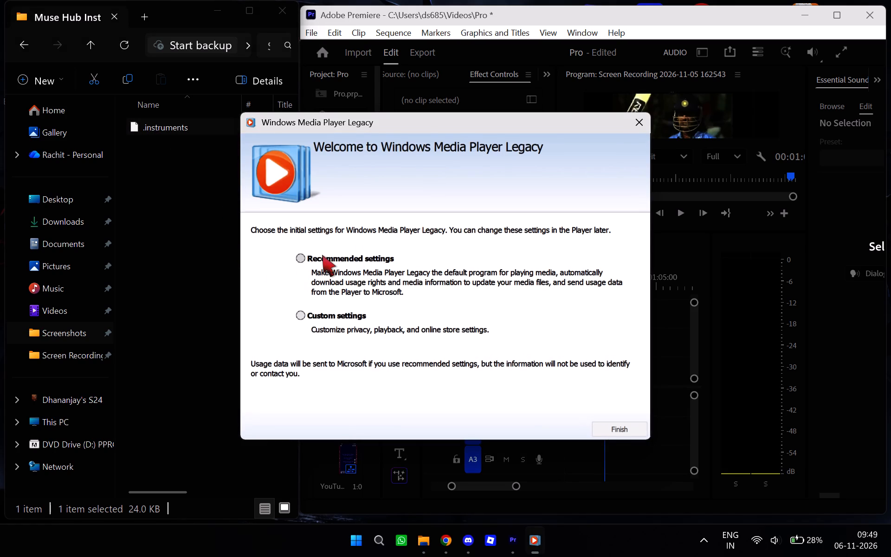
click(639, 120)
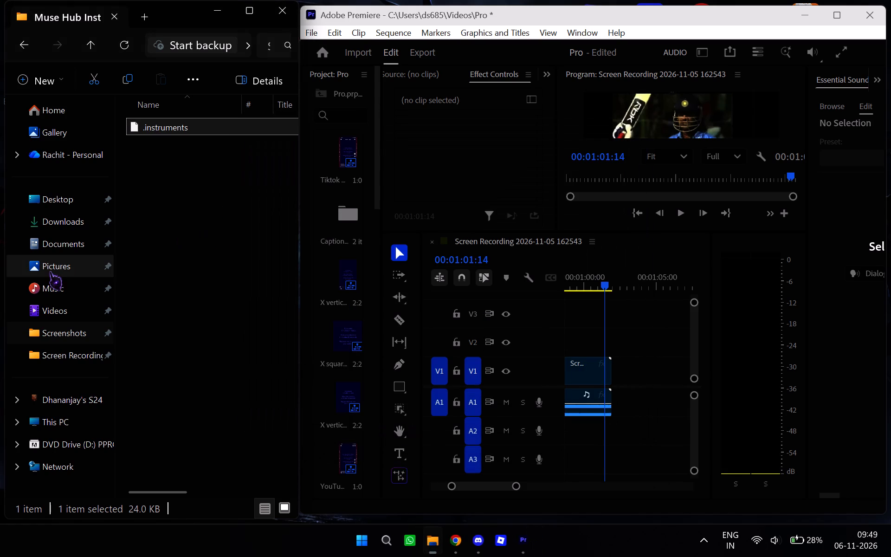
Look through the Screenshots and Videos folders, including the Pro project file and the Adobe Premiere Pro Auto-Save folder.
click(60, 324)
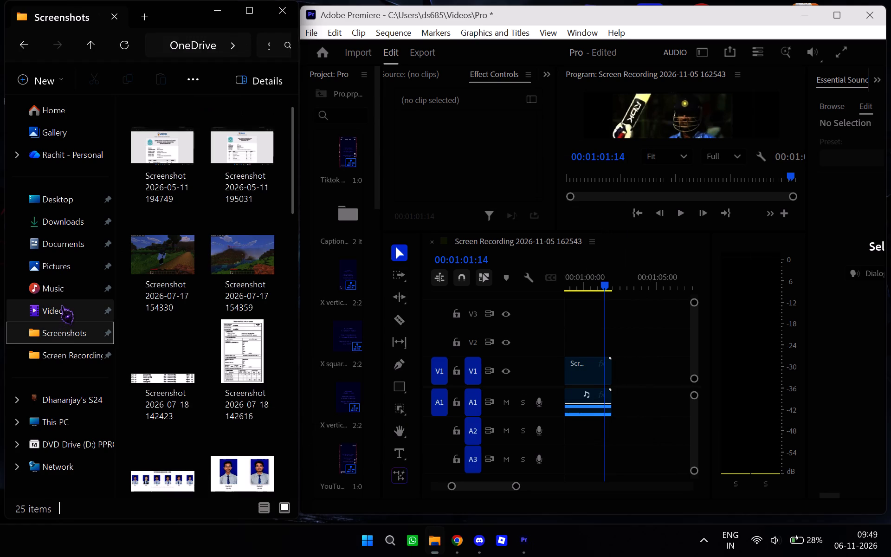
click(62, 304)
scroll(174, 209, down, 4)
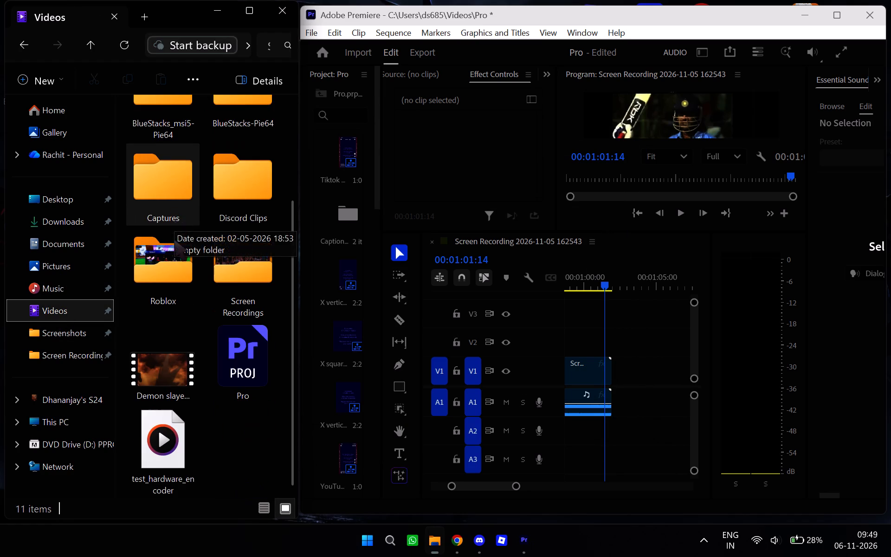
click(256, 349)
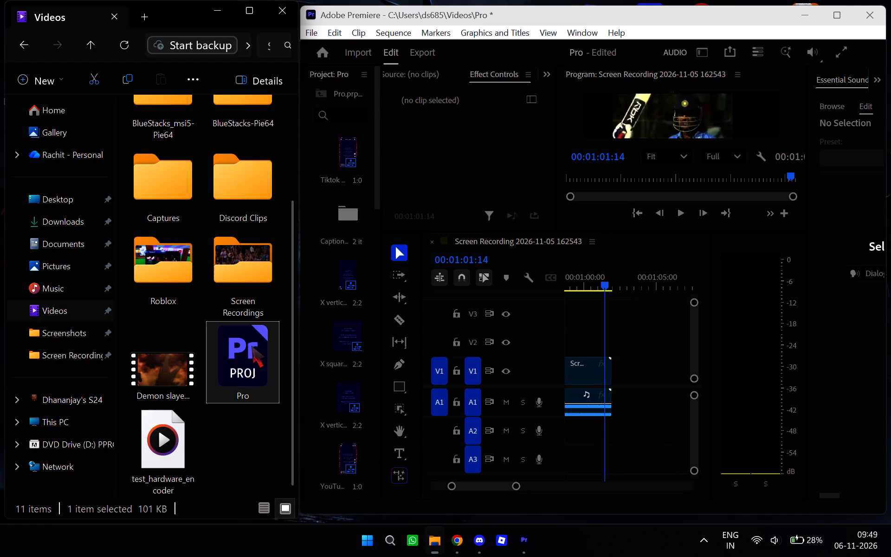
double_click(233, 367)
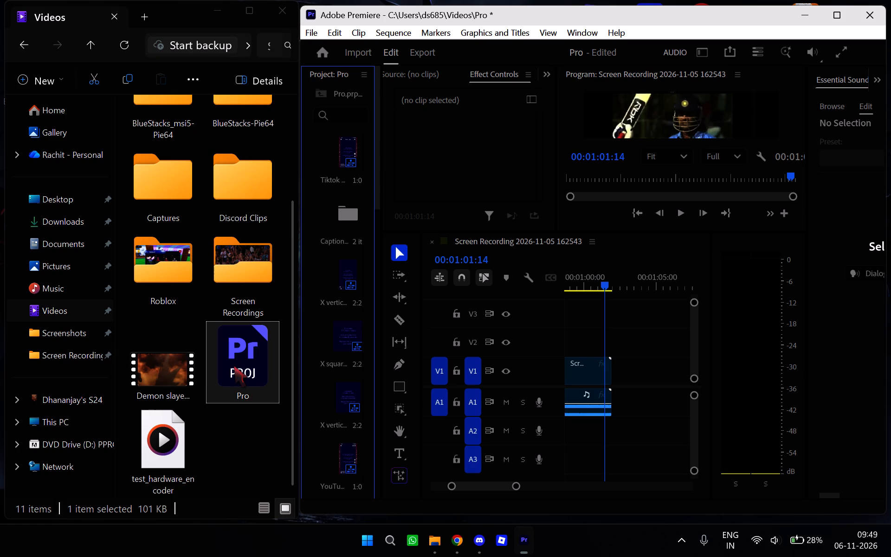
scroll(244, 356, down, 2)
scroll(244, 356, up, 3)
scroll(244, 356, down, 2)
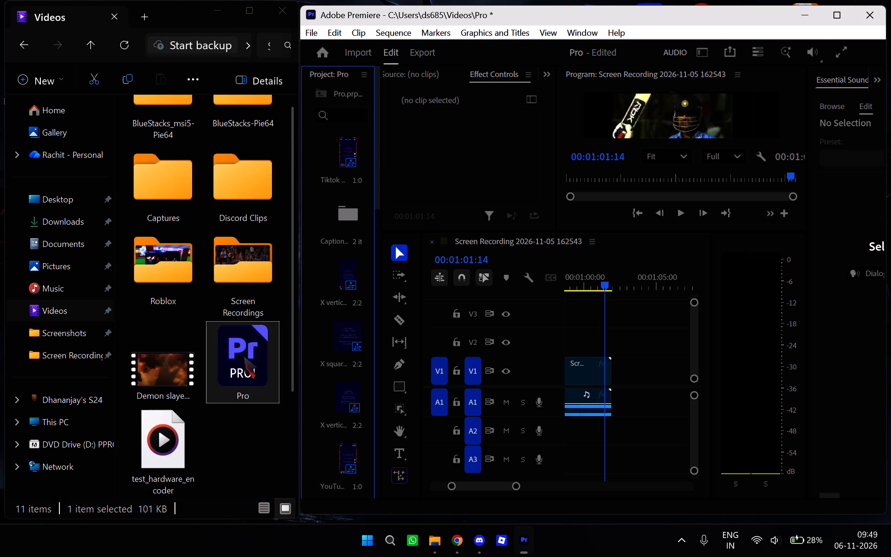
scroll(244, 356, down, 5)
scroll(244, 356, up, 6)
double_click(234, 154)
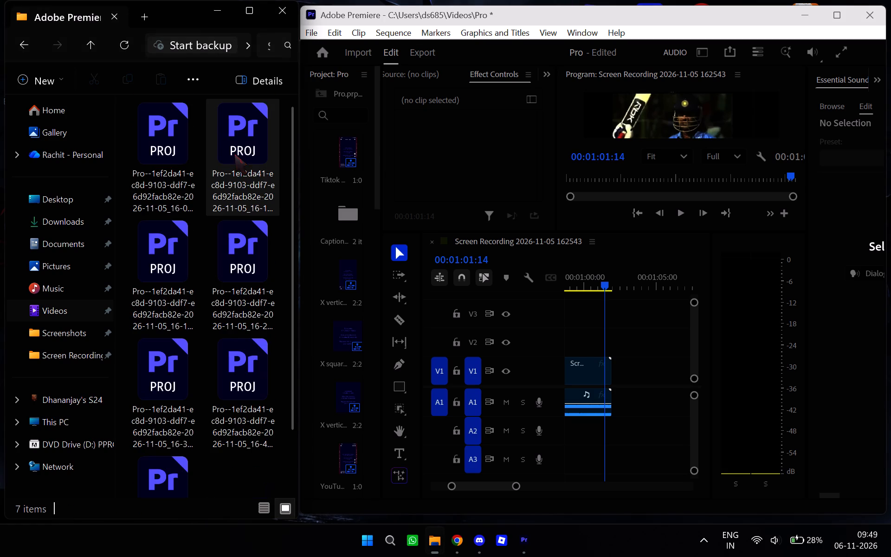
scroll(202, 268, down, 7)
scroll(217, 384, up, 8)
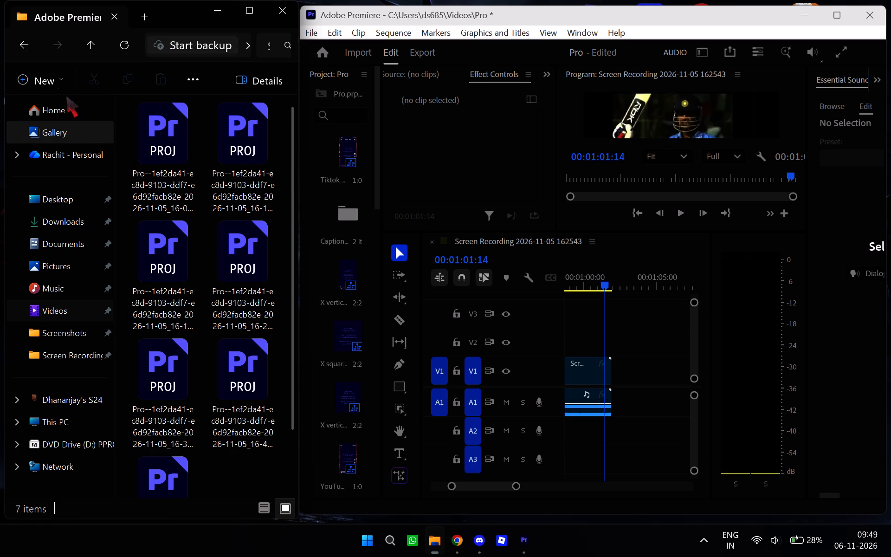
click(23, 36)
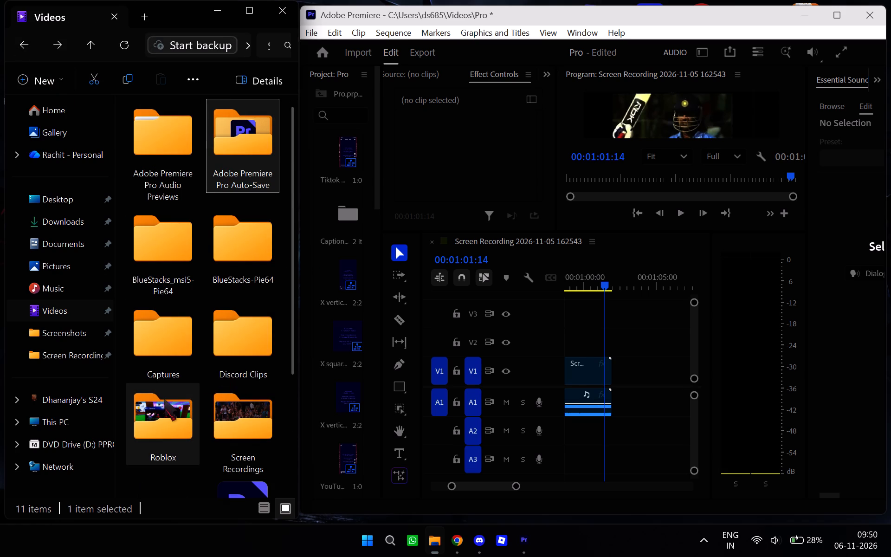
scroll(164, 389, down, 4)
scroll(161, 352, down, 1)
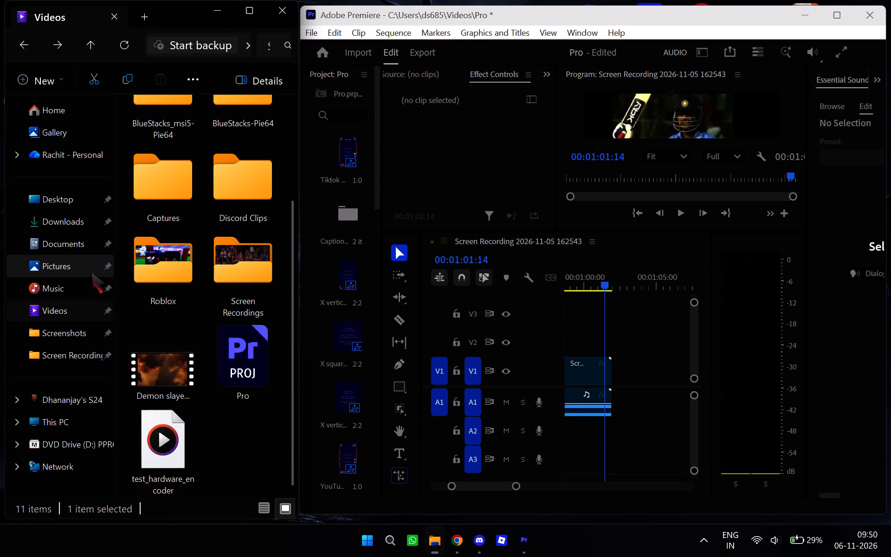
click(90, 224)
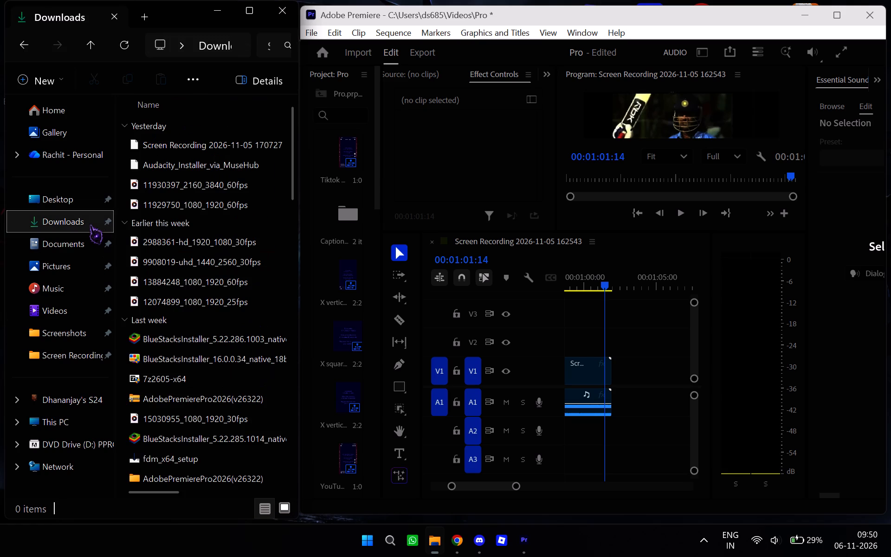
double_click(191, 144)
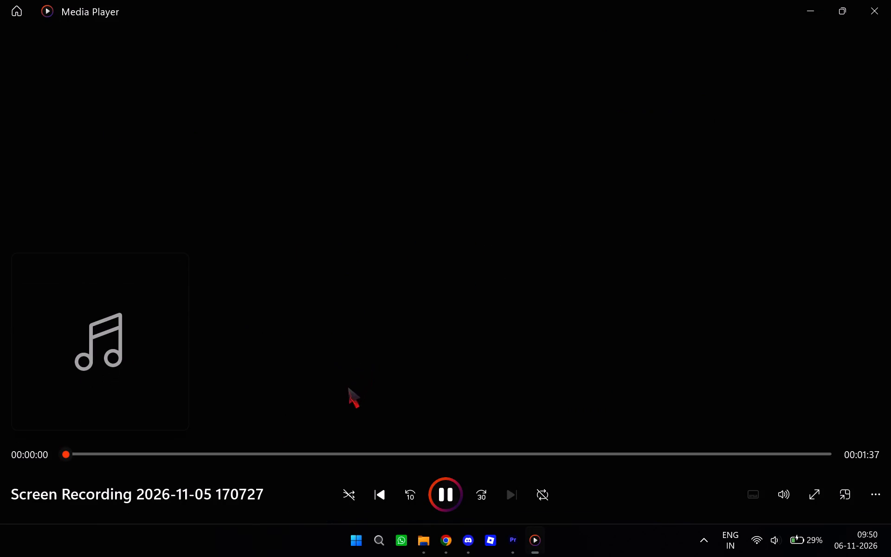
click(869, 11)
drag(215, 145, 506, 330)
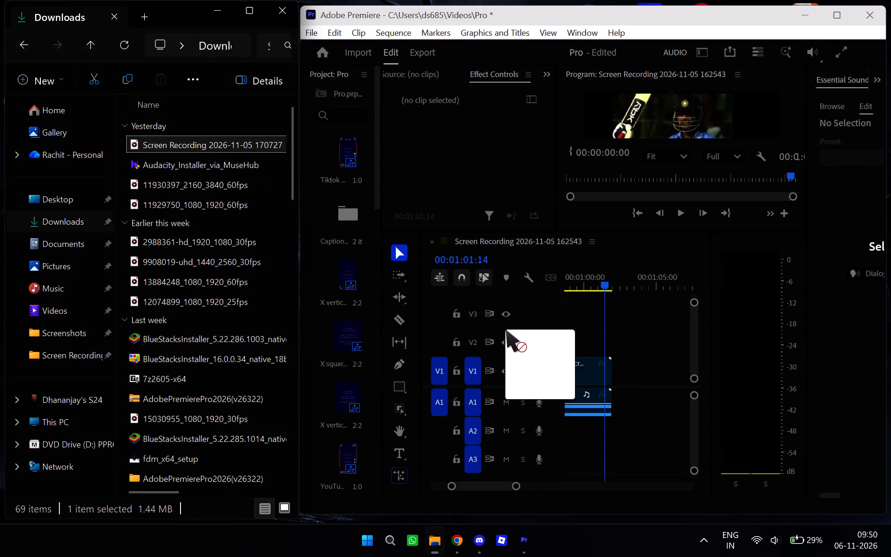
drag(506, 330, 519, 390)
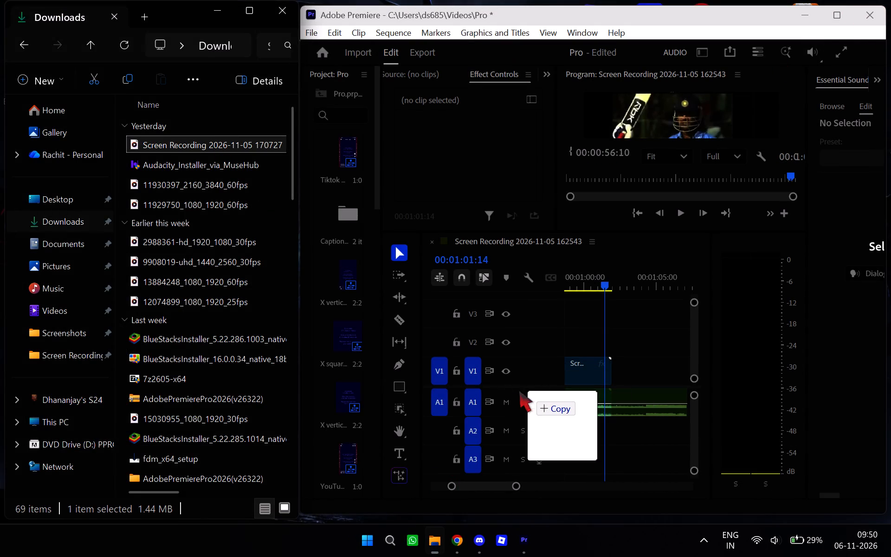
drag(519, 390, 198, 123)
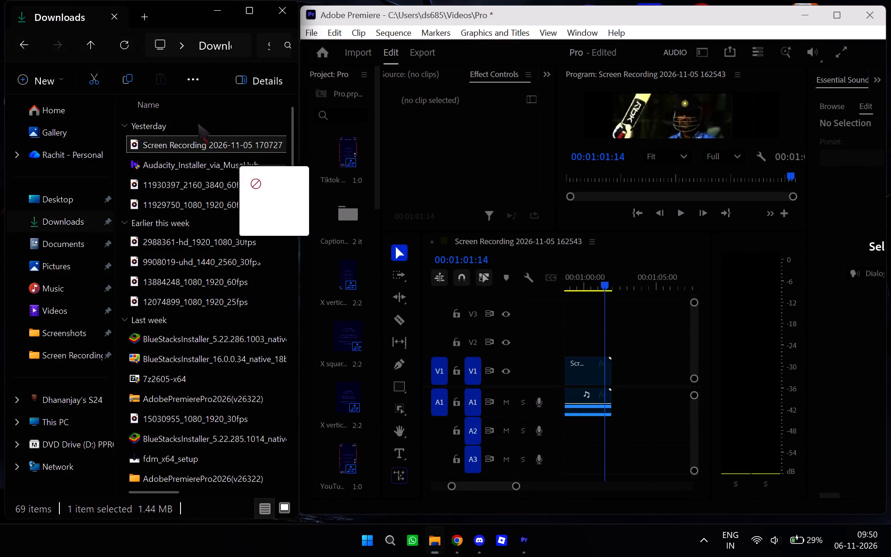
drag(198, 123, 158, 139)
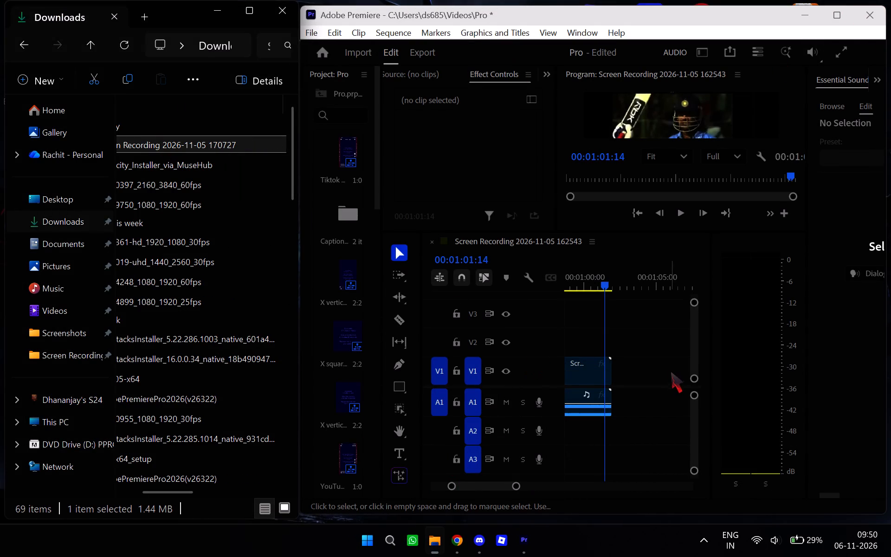
scroll(671, 370, up, 20)
scroll(671, 370, up, 20)
scroll(671, 370, up, 3)
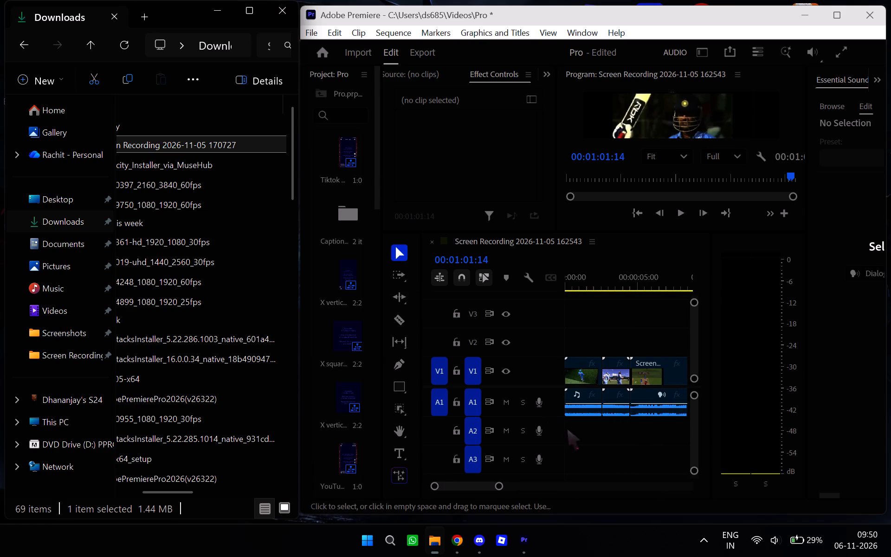
scroll(567, 429, up, 6)
drag(174, 141, 588, 451)
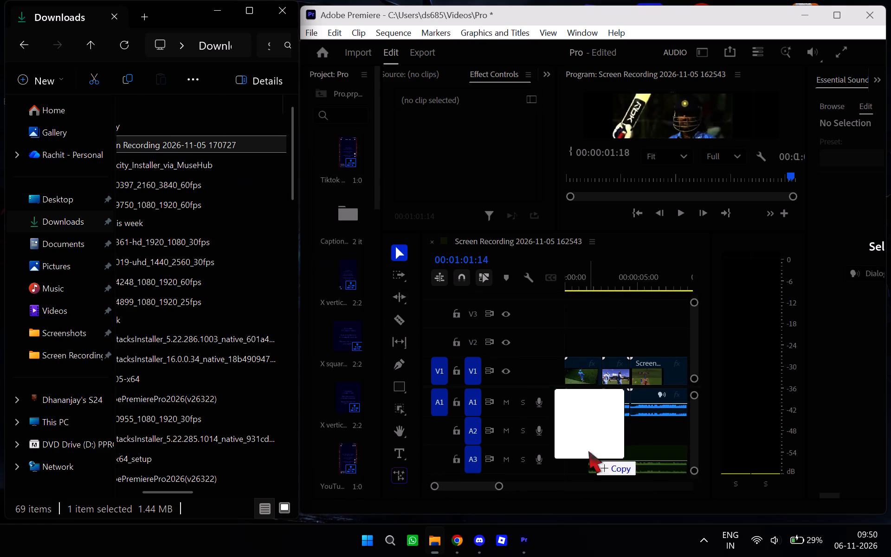
drag(588, 451, 562, 394)
Return the playhead to 00:00:00:00 and play the sequence to review it with the added audio.
scroll(593, 435, up, 5)
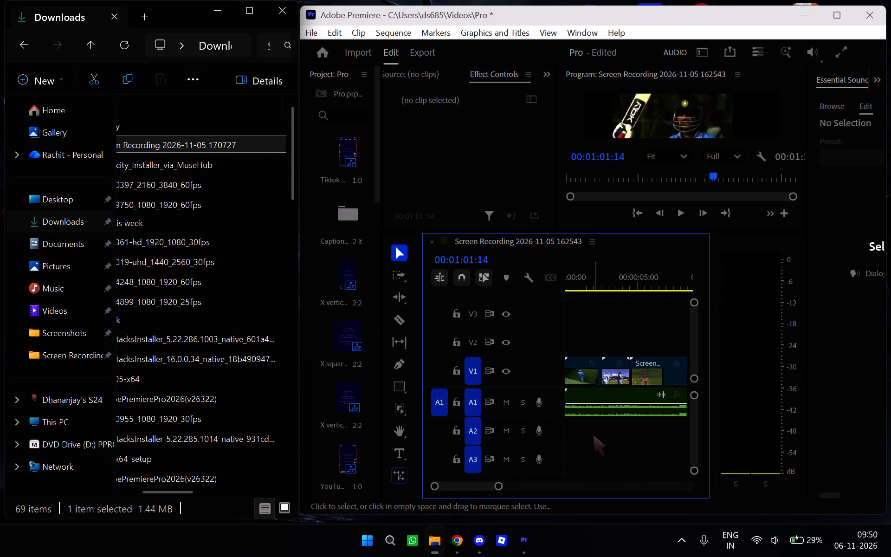
scroll(593, 435, up, 1)
scroll(593, 435, down, 7)
scroll(593, 435, up, 20)
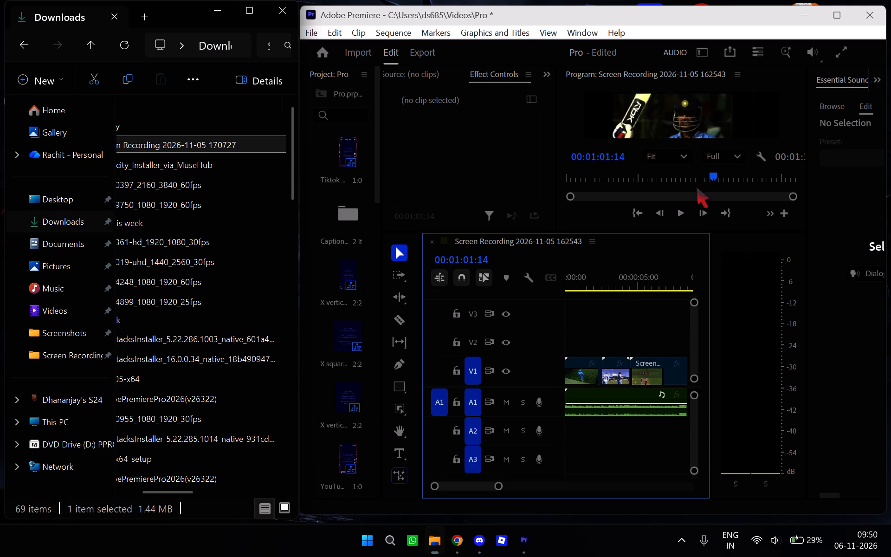
drag(597, 281, 541, 279)
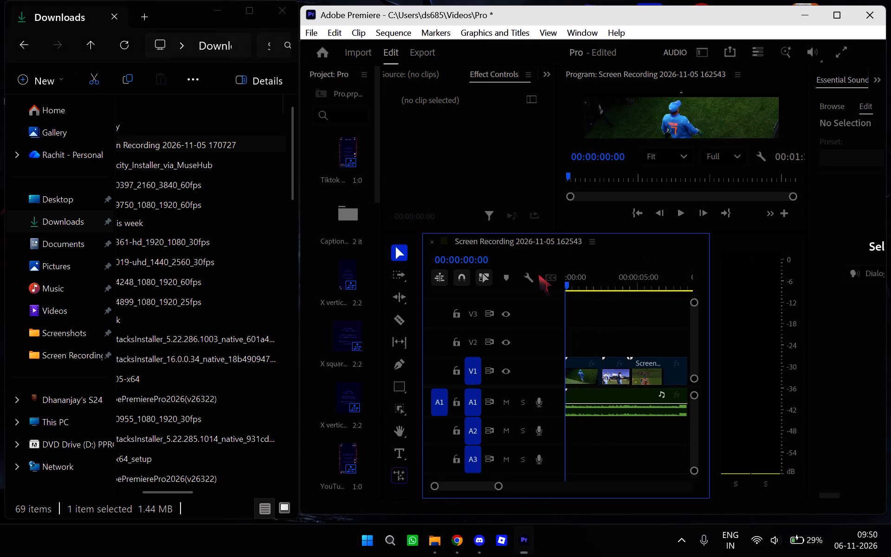
click(680, 214)
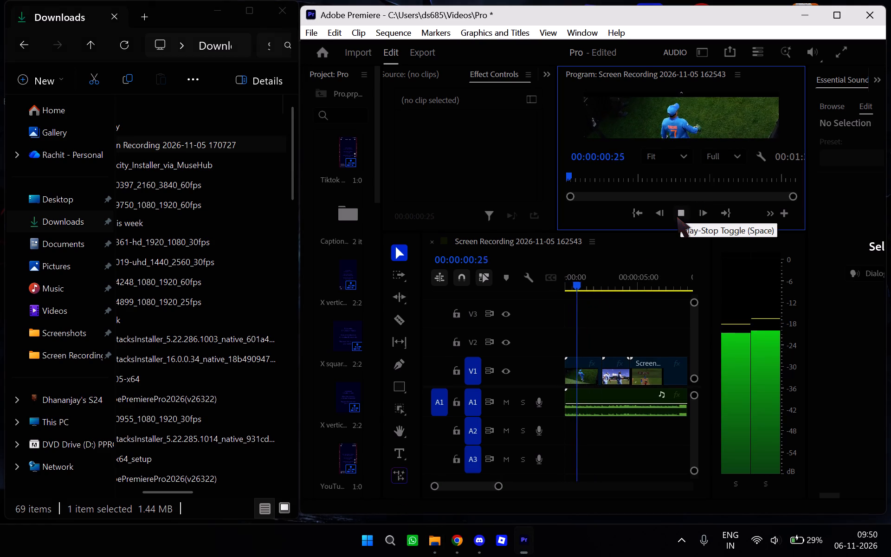
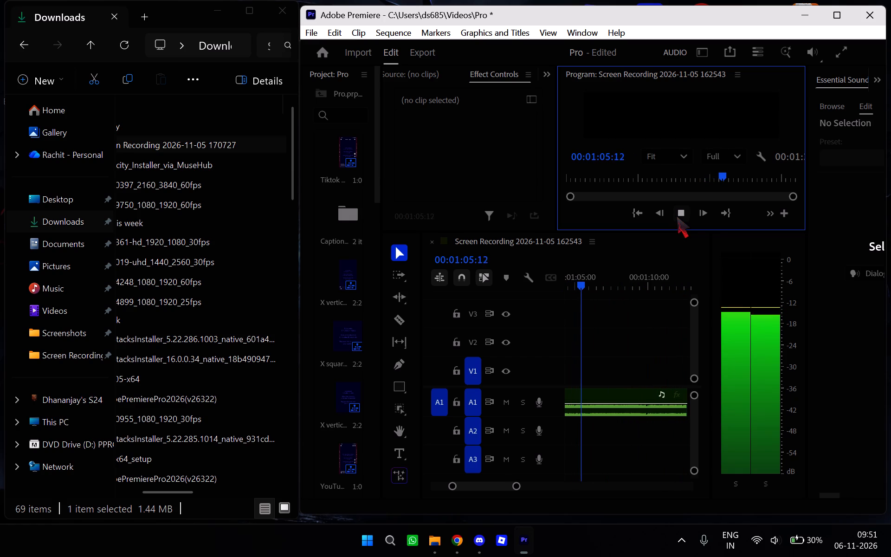
Follow the playback of the added audio on track A1 through to the end of the clip.
scroll(620, 349, down, 6)
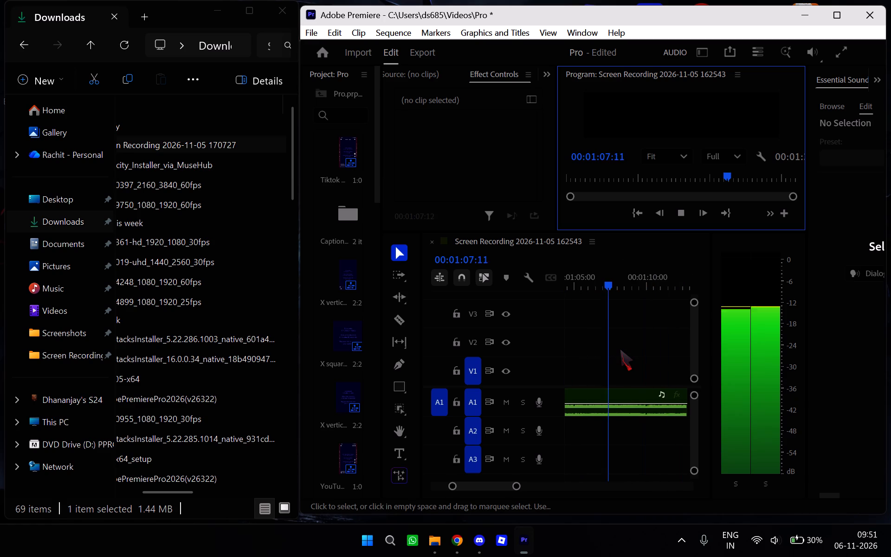
scroll(620, 349, down, 2)
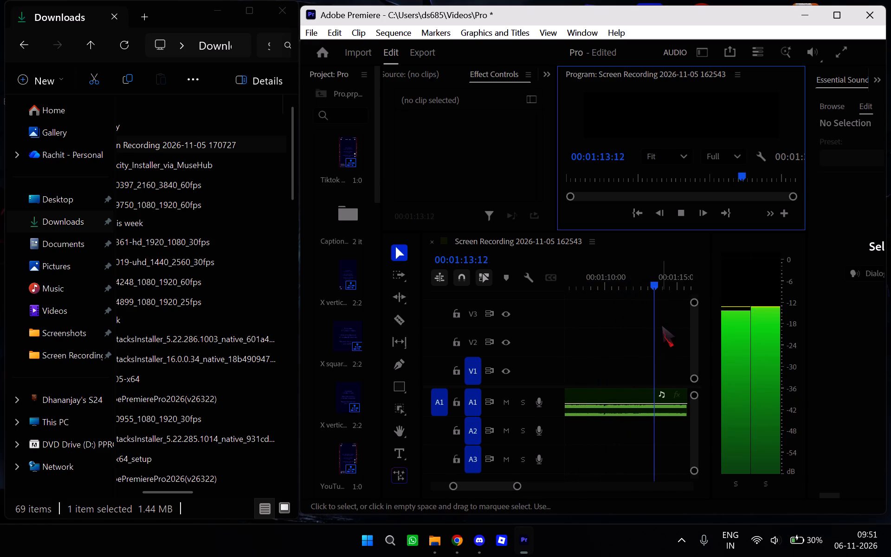
scroll(663, 326, down, 4)
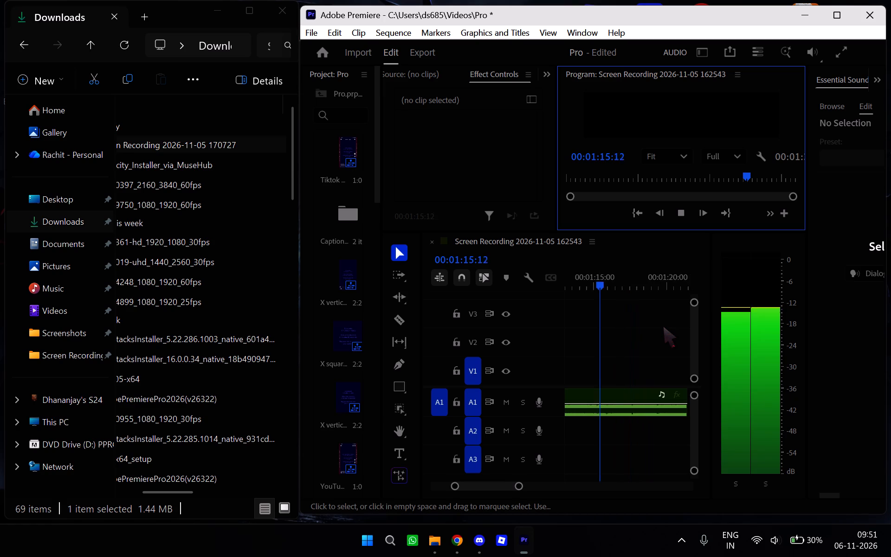
scroll(663, 326, down, 3)
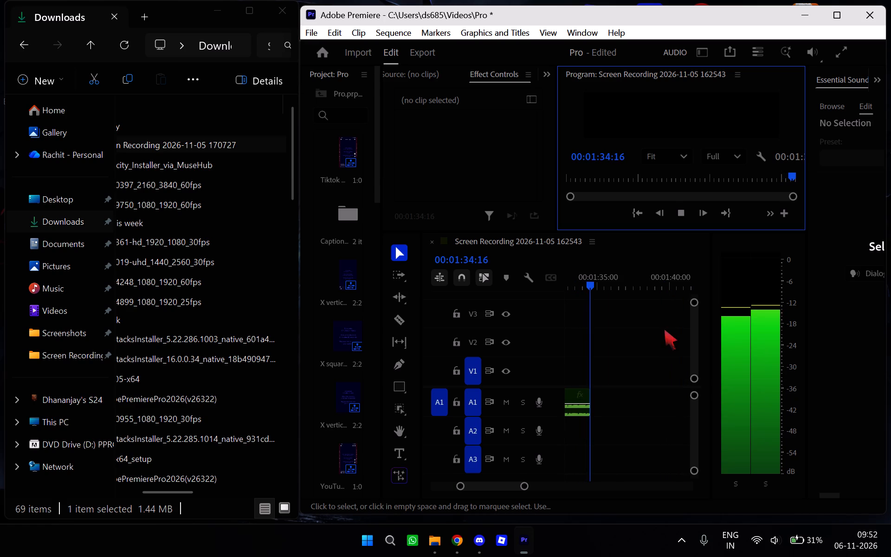
Replay the last part of the A1 audio around 00:01:27 to find a cut point, leaving the playhead at 00:01:27:08.
scroll(664, 329, up, 2)
drag(633, 290, 628, 292)
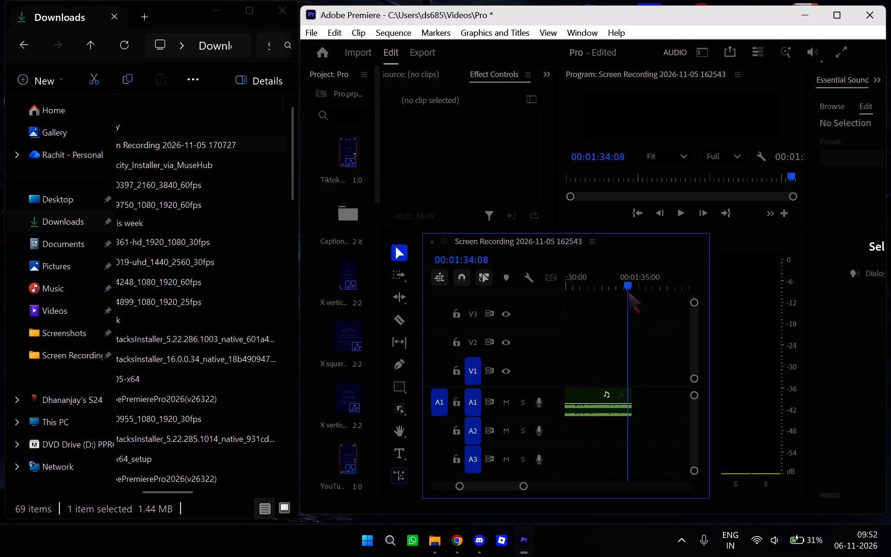
drag(628, 292, 587, 301)
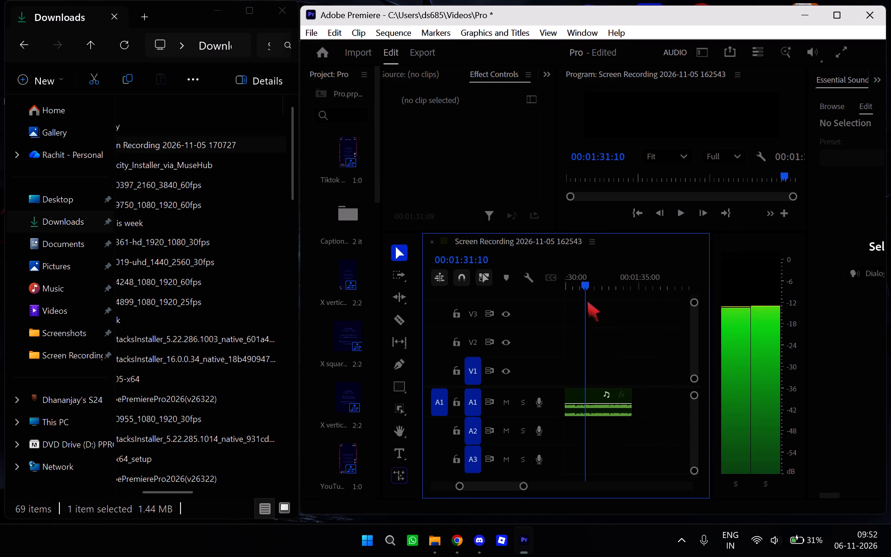
drag(587, 301, 673, 286)
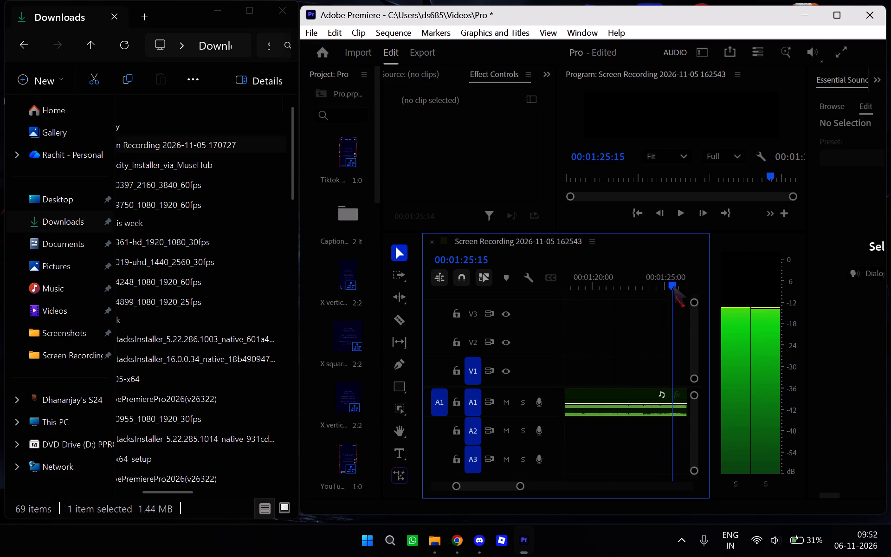
drag(673, 286, 678, 285)
click(676, 213)
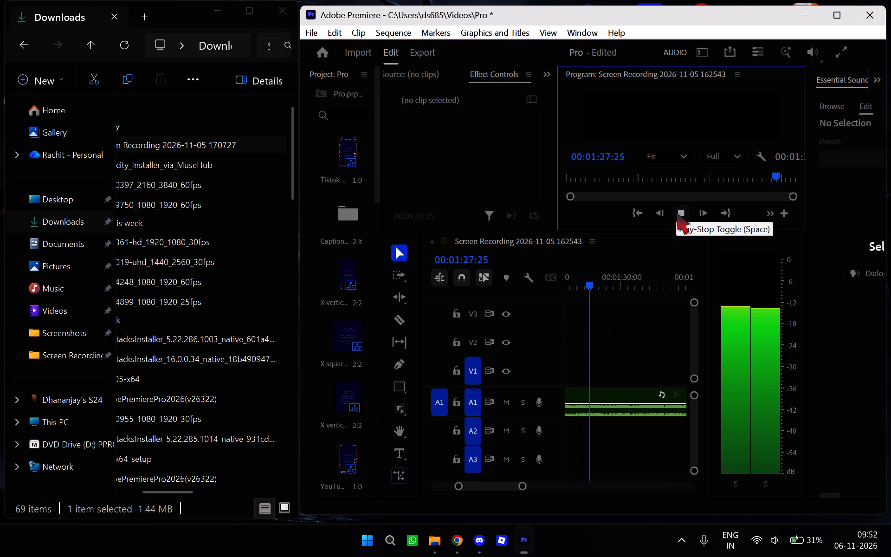
click(676, 213)
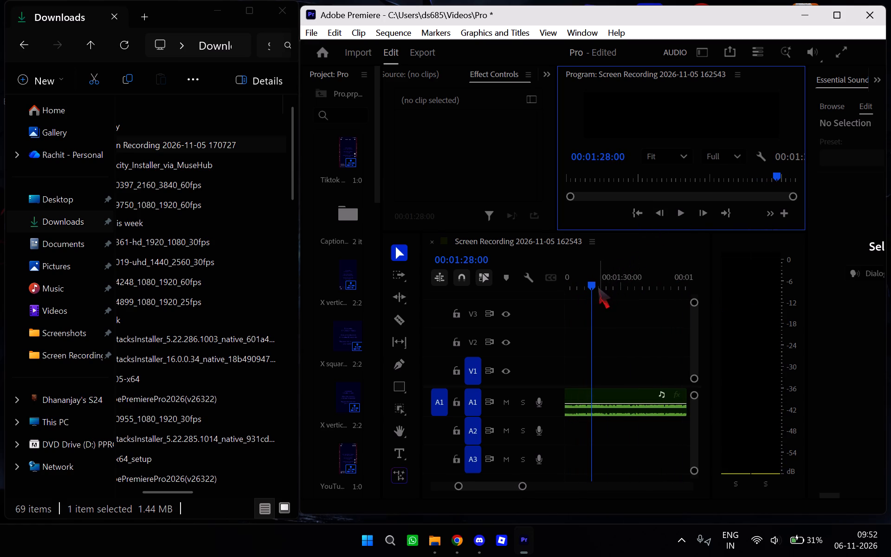
drag(591, 288, 581, 290)
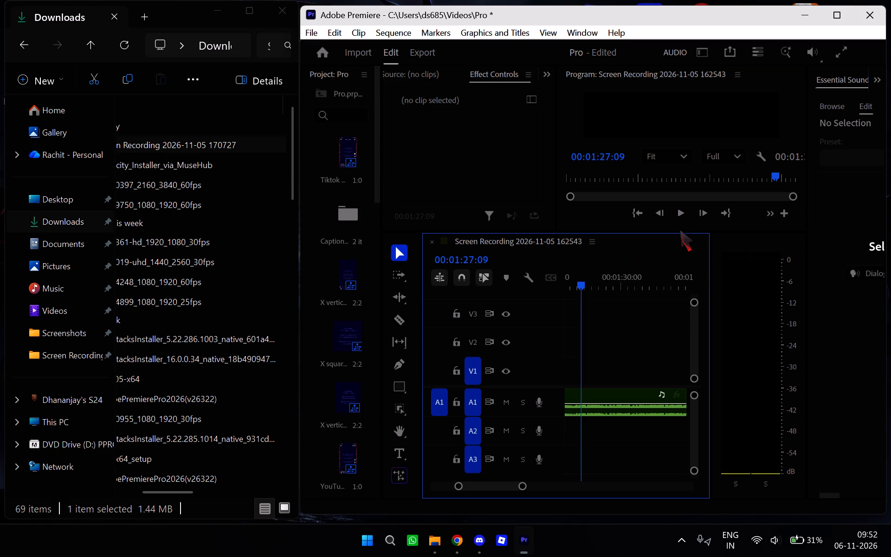
click(683, 212)
click(683, 212)
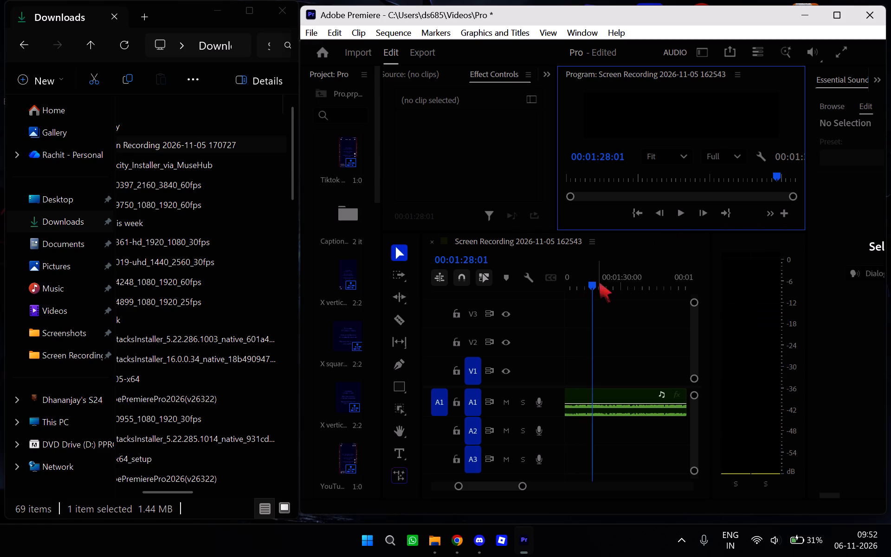
drag(592, 290, 581, 294)
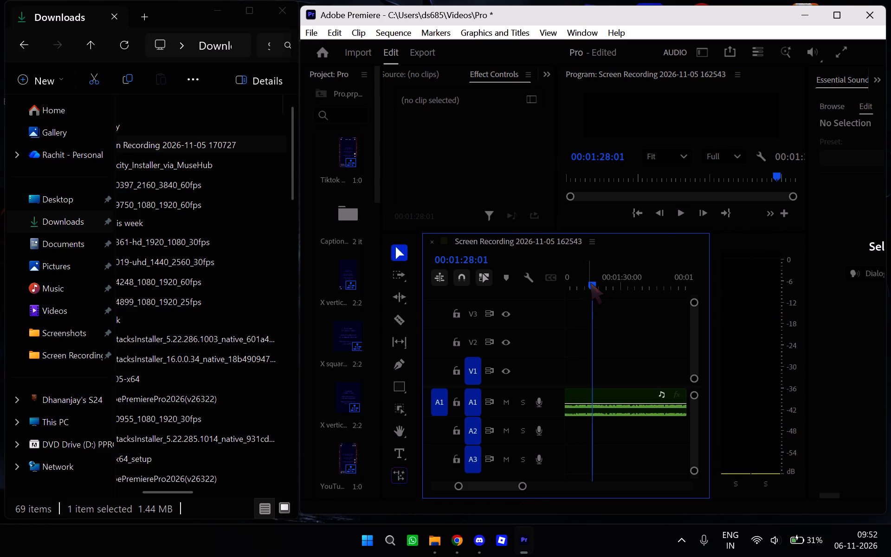
drag(590, 283, 576, 286)
click(677, 213)
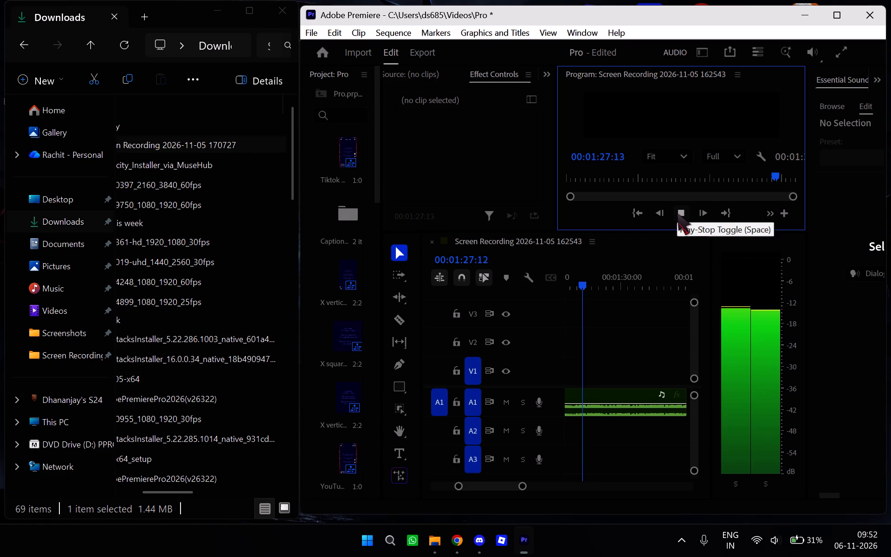
drag(600, 285, 577, 294)
drag(582, 291, 577, 291)
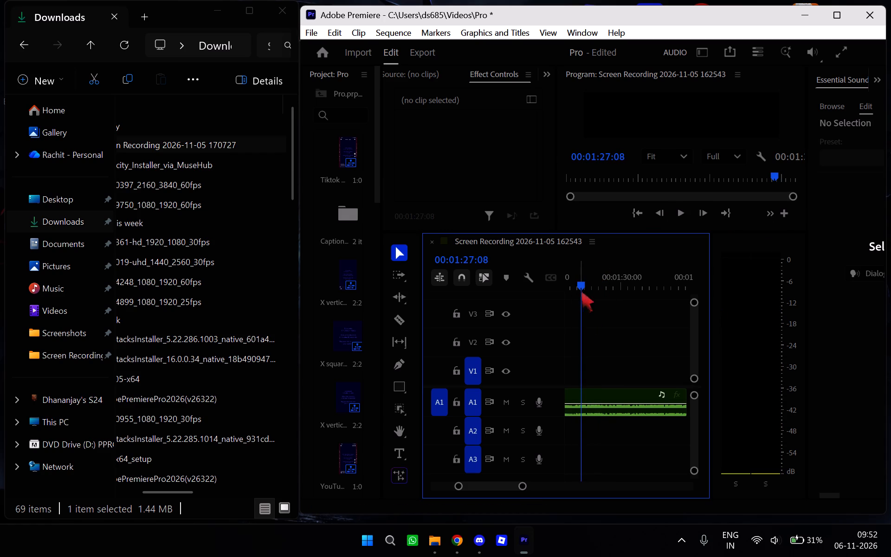
Split the A1 audio clip with the Razor tool just before 00:01:27:08 and cut out the piece after the split.
click(393, 316)
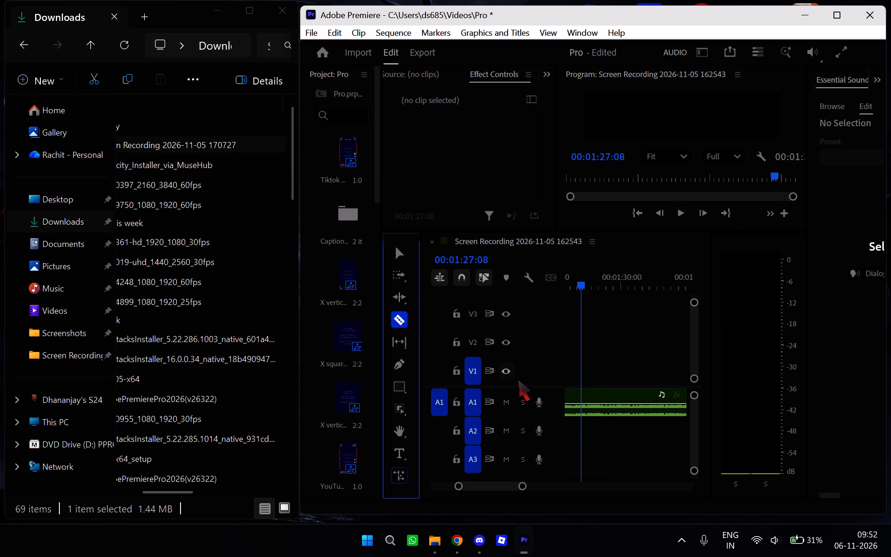
click(574, 404)
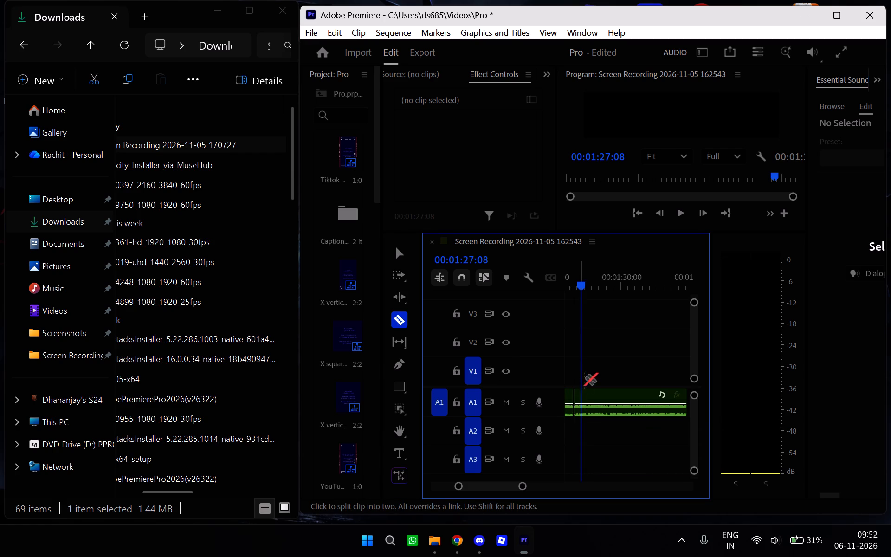
click(390, 245)
click(395, 250)
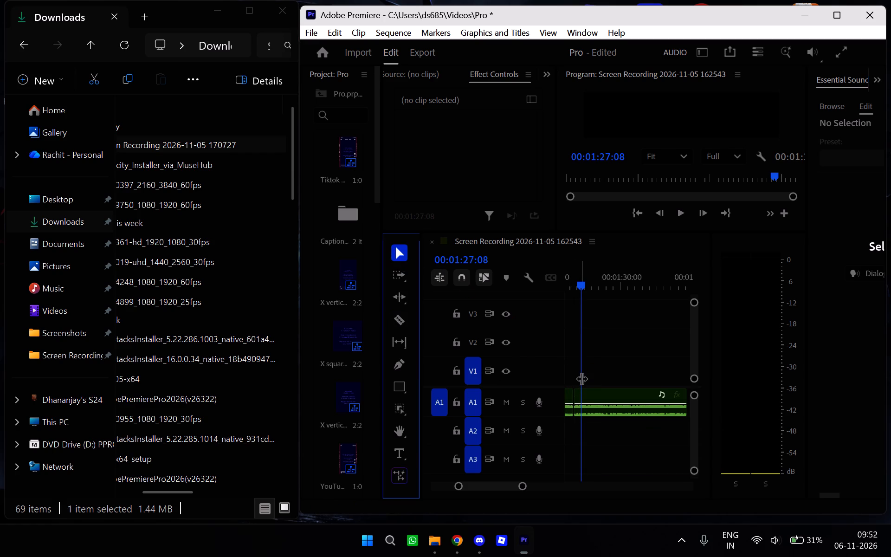
click(607, 396)
right_click(607, 396)
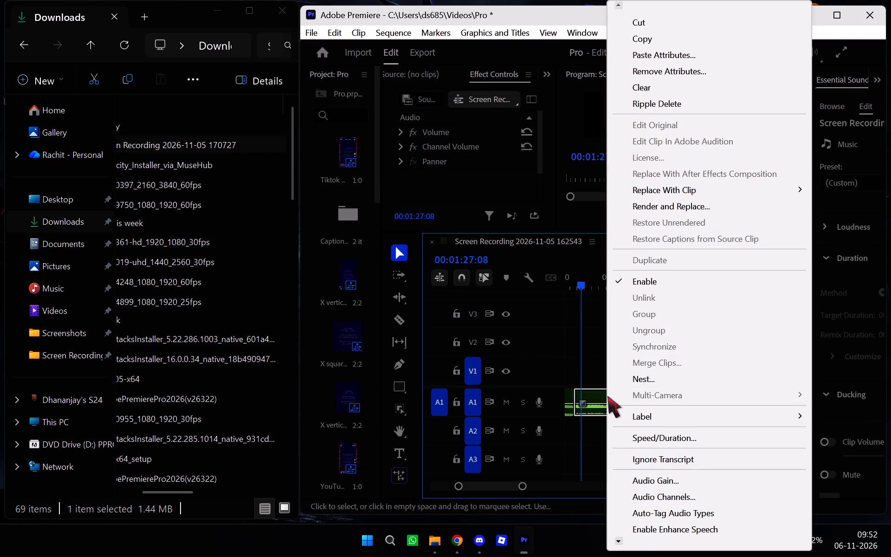
click(697, 23)
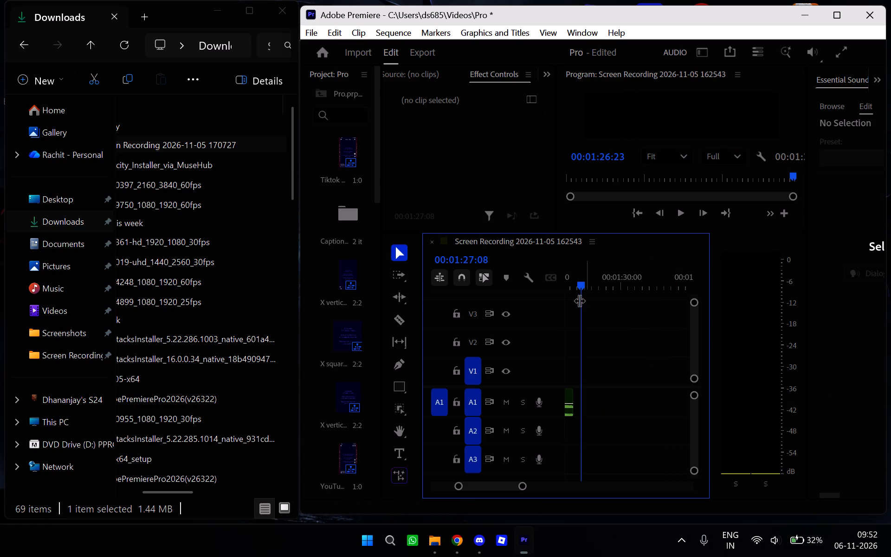
Move the playhead back to 00:00:53:20 and play the sequence across the end of the video.
drag(584, 299, 563, 304)
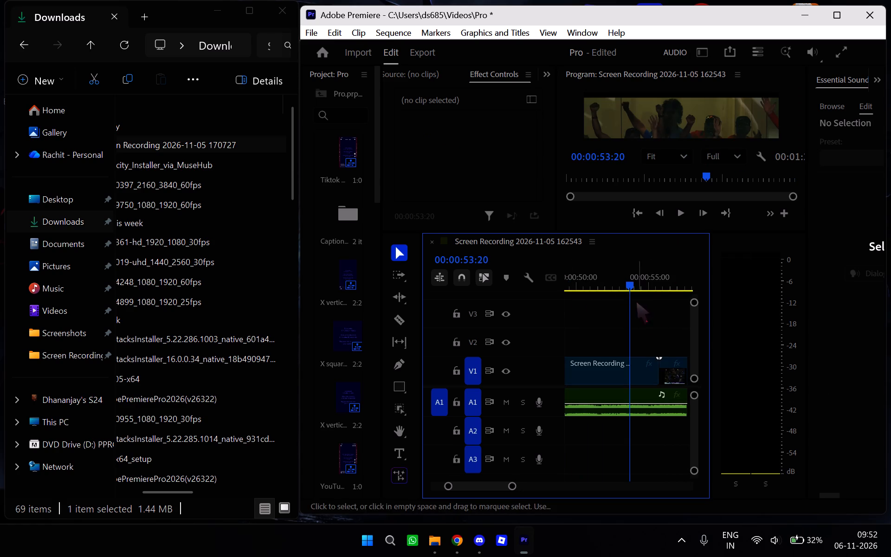
click(676, 215)
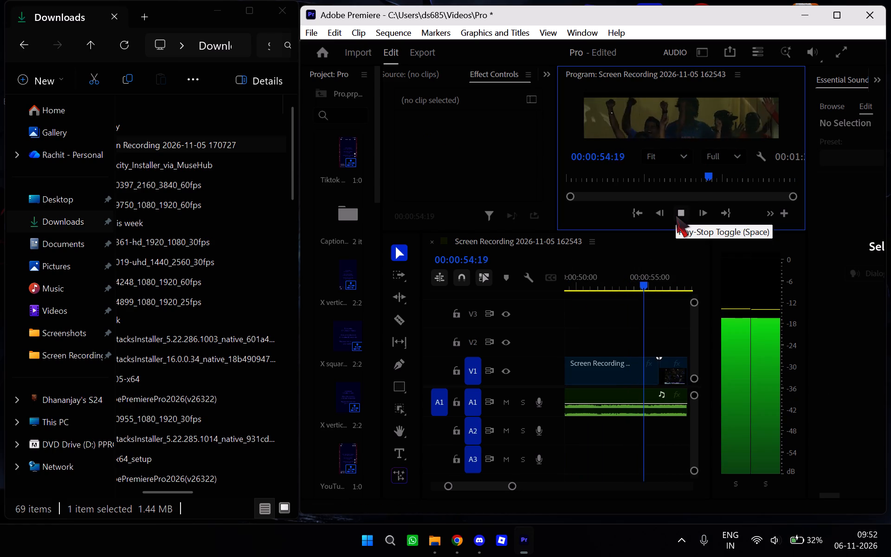
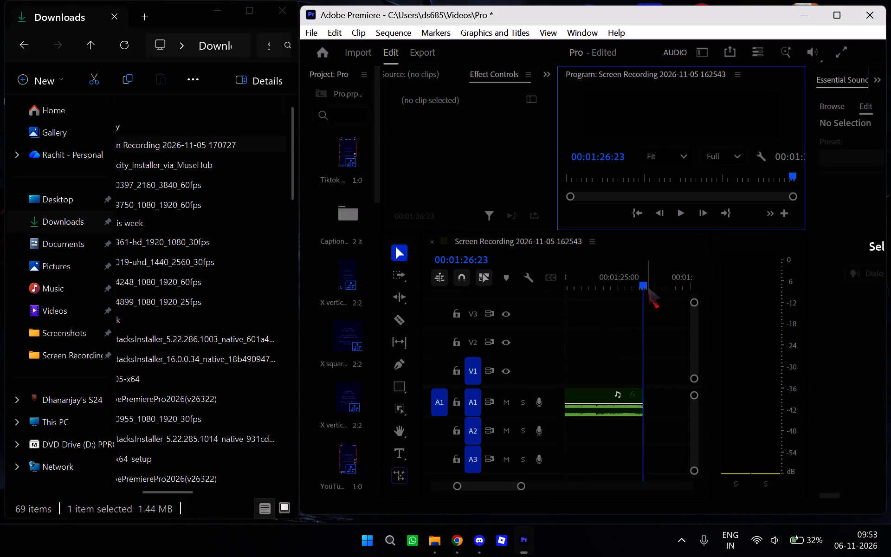
Look over the timeline around the end of the V1 screen recording and the rest of the A1 audio.
scroll(640, 290, down, 4)
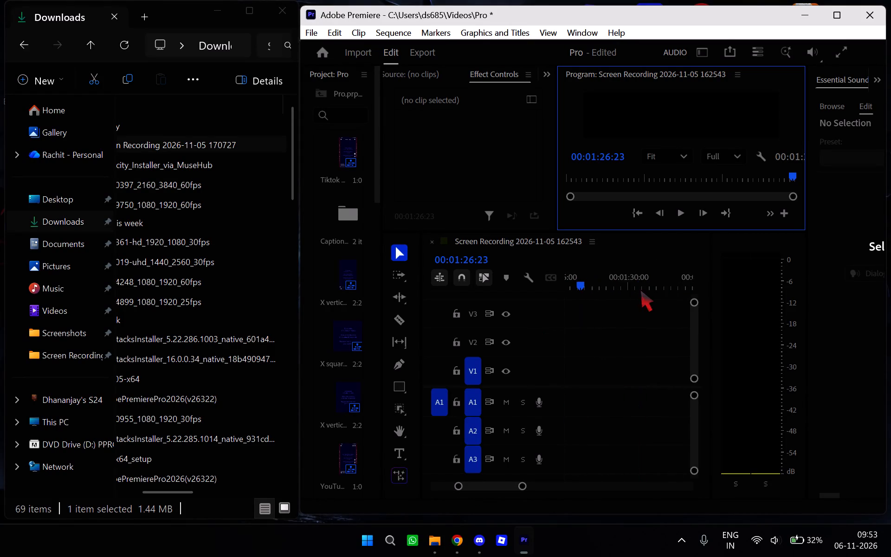
scroll(640, 290, up, 20)
scroll(640, 290, up, 14)
scroll(634, 356, down, 7)
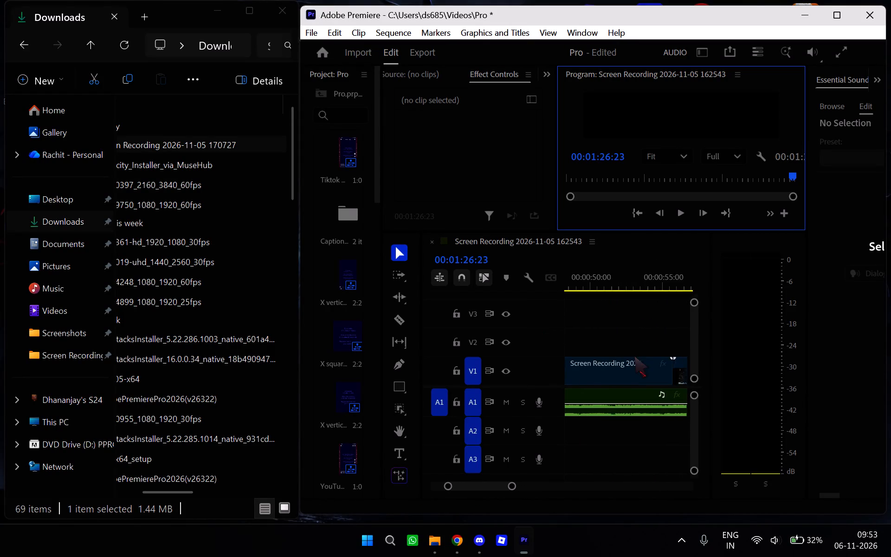
scroll(634, 356, down, 12)
scroll(634, 357, up, 14)
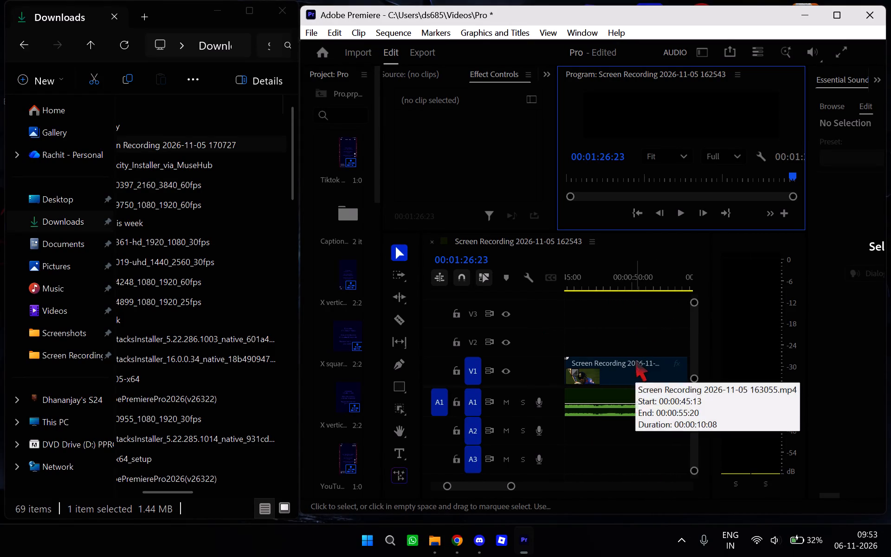
scroll(254, 266, down, 2)
scroll(254, 266, up, 4)
scroll(254, 266, down, 5)
scroll(254, 266, up, 4)
scroll(254, 266, down, 3)
scroll(254, 266, up, 6)
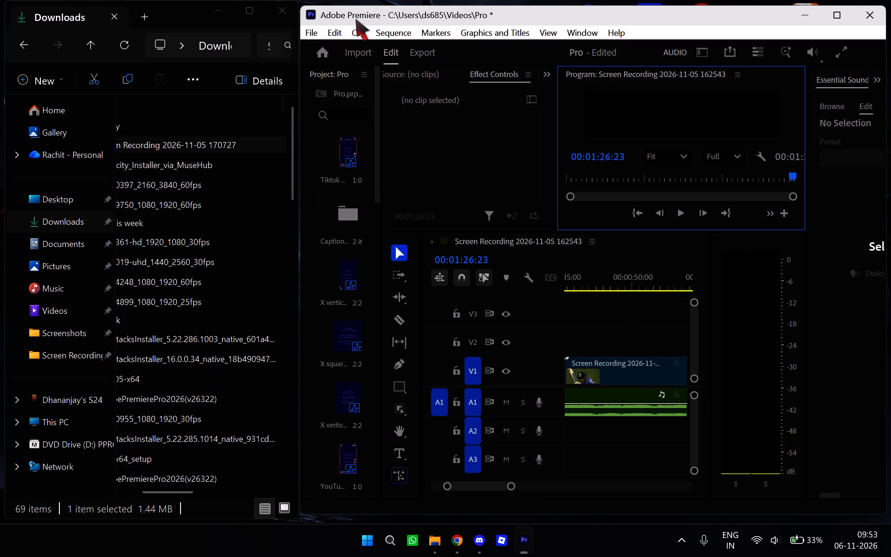
Switch to Chrome and close the YouTube tab with the Dhoni match video.
click(449, 532)
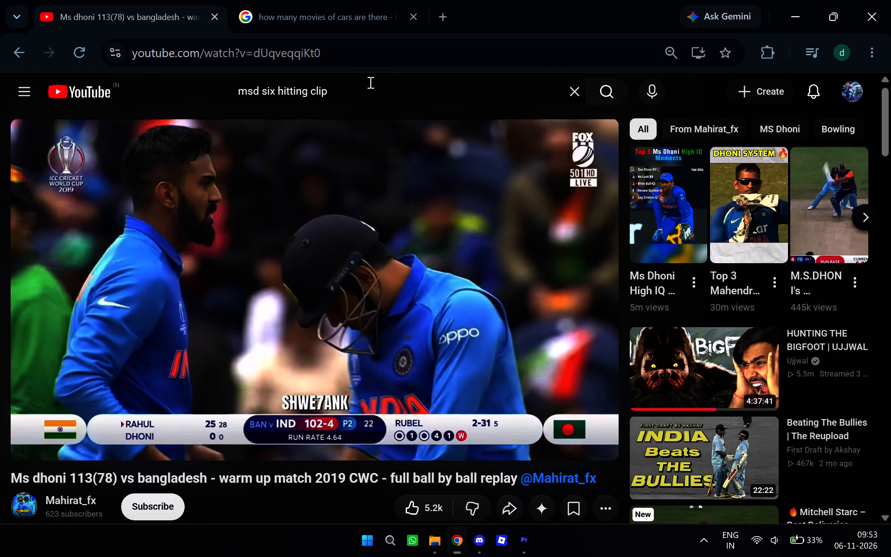
click(210, 16)
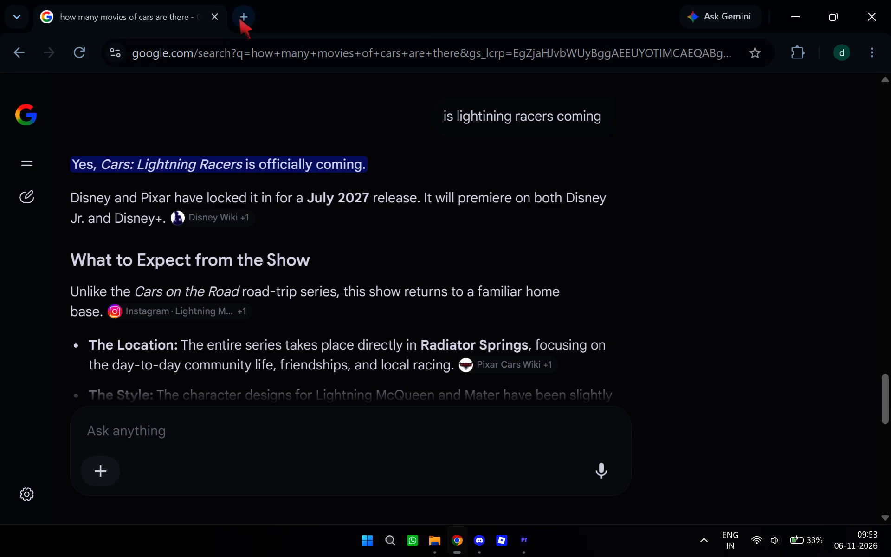
Search Google in a new tab for "msd with other plyers pic".
click(239, 18)
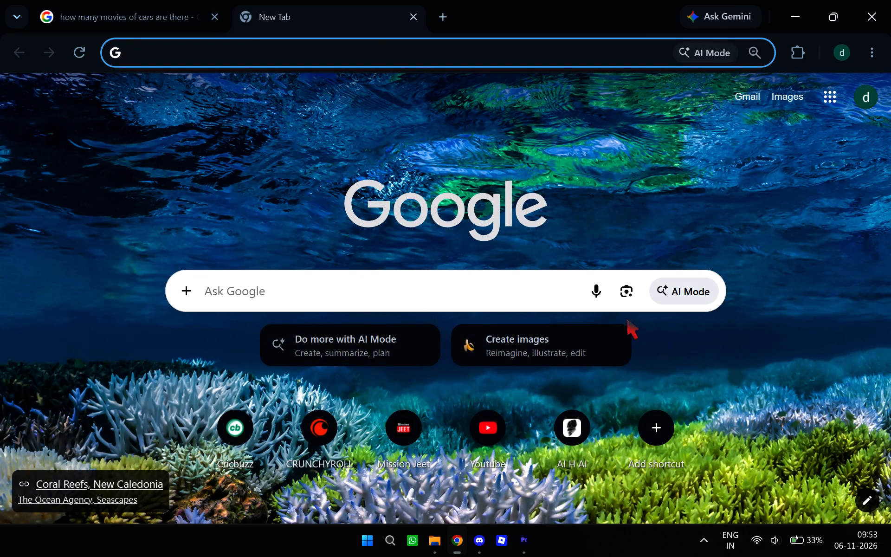
click(539, 289)
text(msd with other pl)
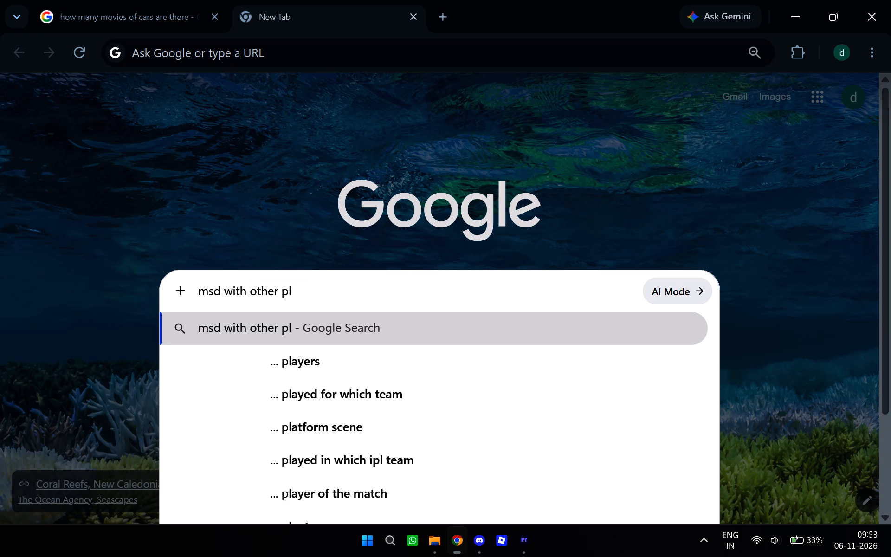
text(yers)
key(space)
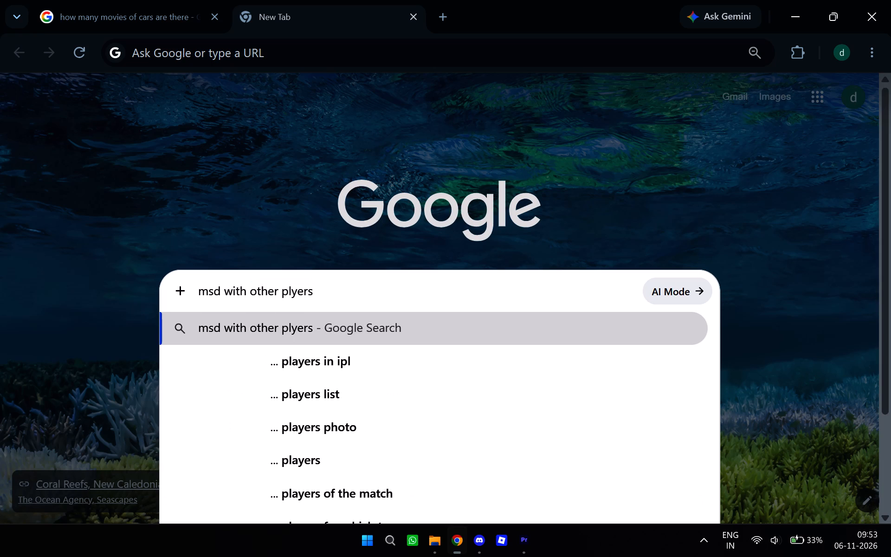
text(pic)
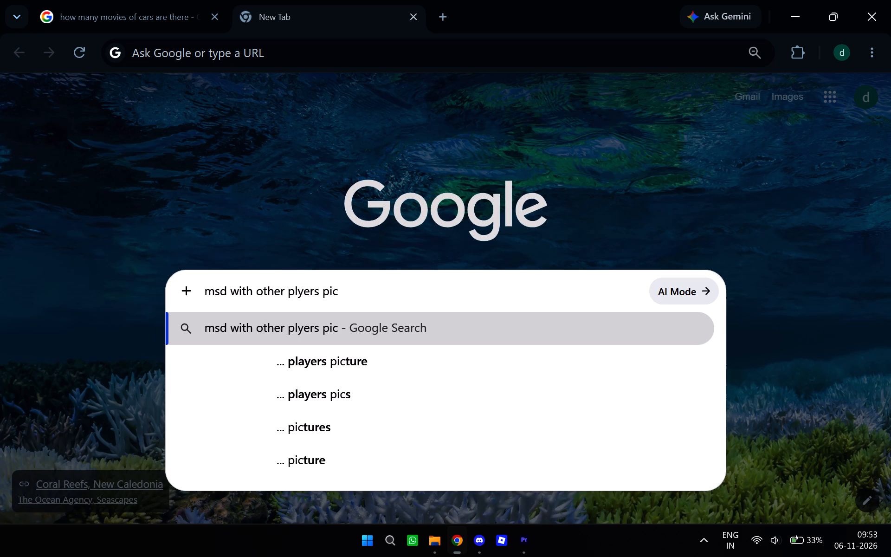
Reword the Google query as "msd with og players pics", run the search and show only image results.
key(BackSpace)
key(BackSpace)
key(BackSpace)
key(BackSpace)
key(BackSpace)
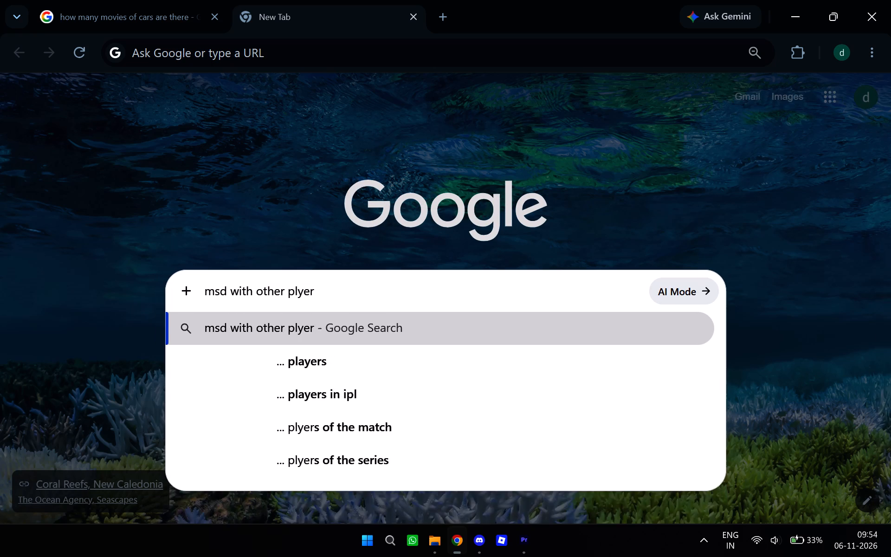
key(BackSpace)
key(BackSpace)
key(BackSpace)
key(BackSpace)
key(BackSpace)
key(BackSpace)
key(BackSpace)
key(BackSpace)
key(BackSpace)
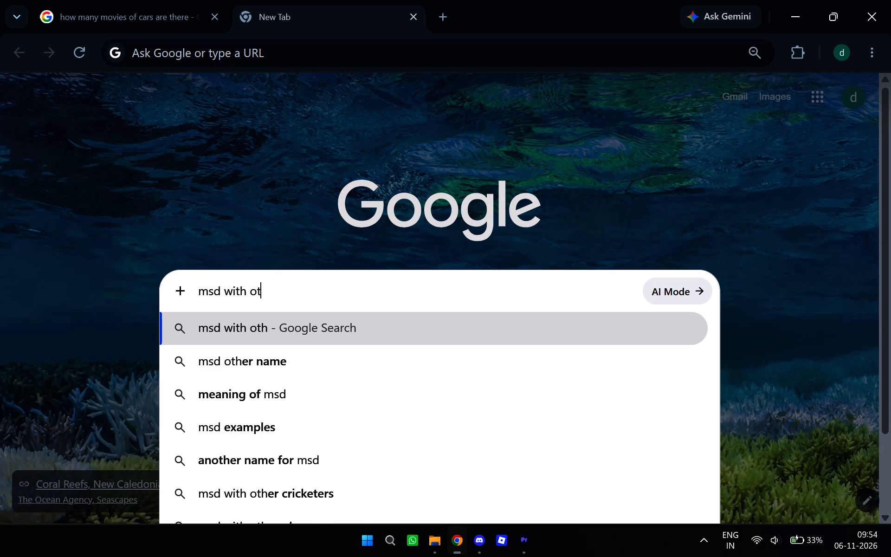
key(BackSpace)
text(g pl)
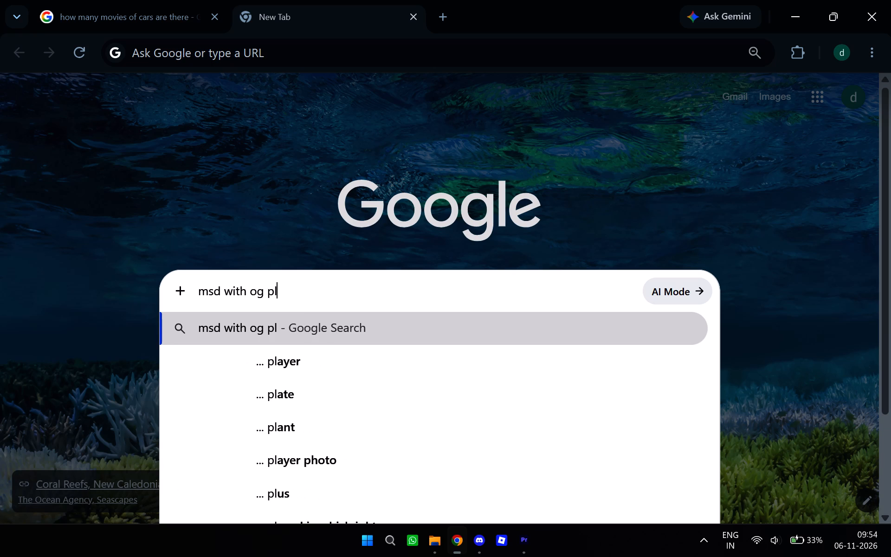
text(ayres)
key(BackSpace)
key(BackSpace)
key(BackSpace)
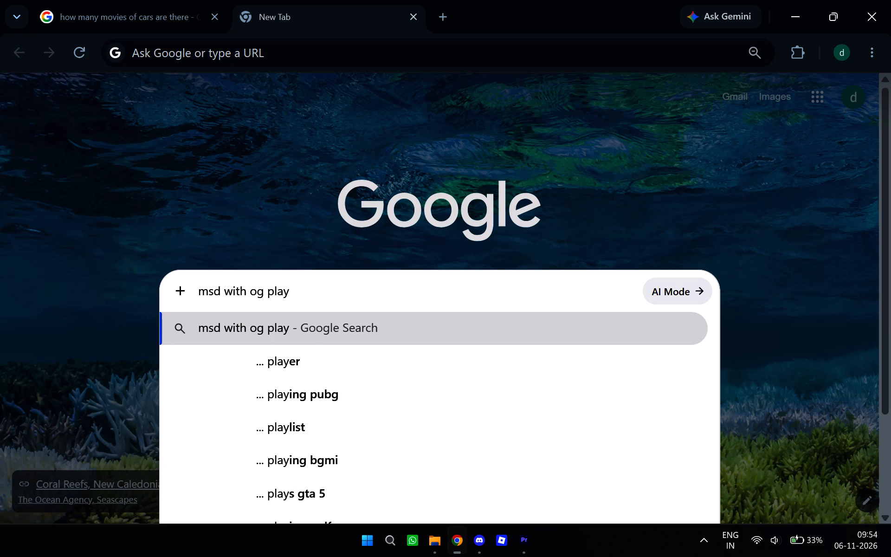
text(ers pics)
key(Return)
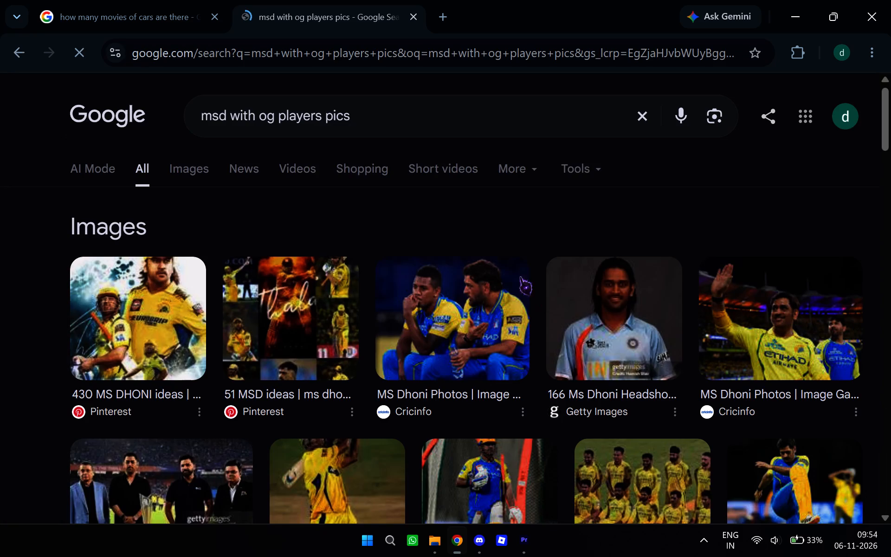
click(199, 163)
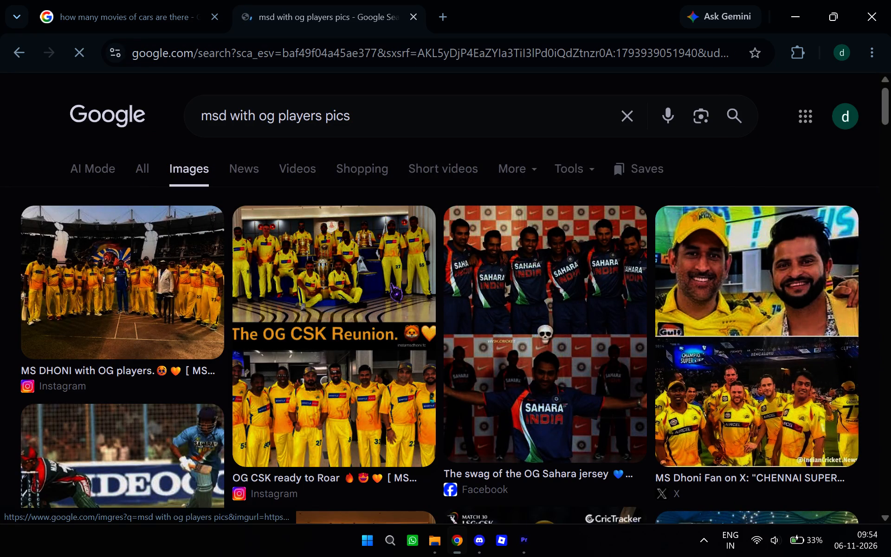
Preview the OG Sahara jersey photo, close it, and look through the image results for a picture of Dhoni with other players.
click(544, 243)
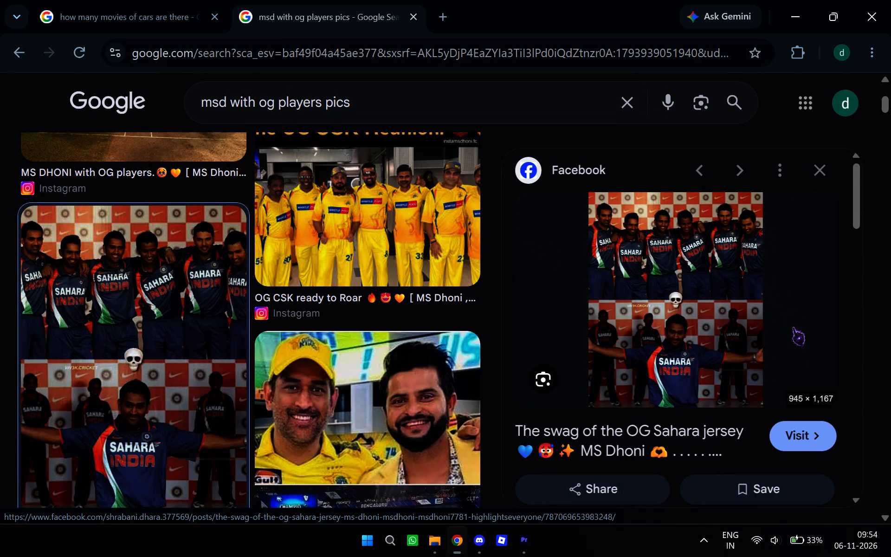
click(814, 175)
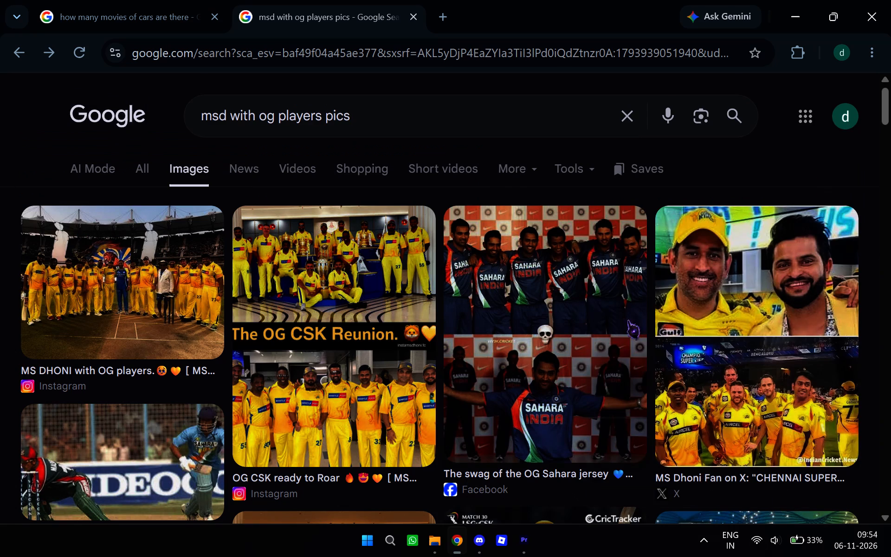
scroll(742, 289, down, 2)
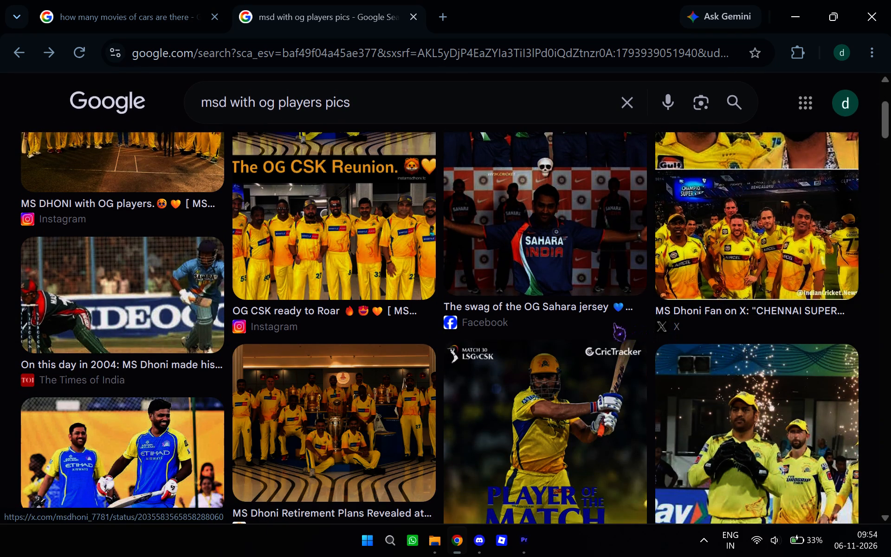
scroll(605, 321, down, 1)
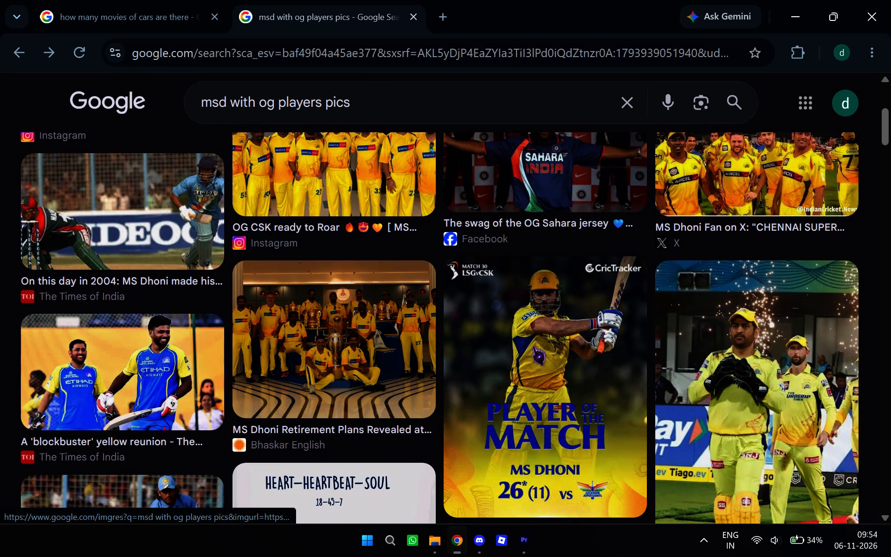
scroll(534, 347, down, 3)
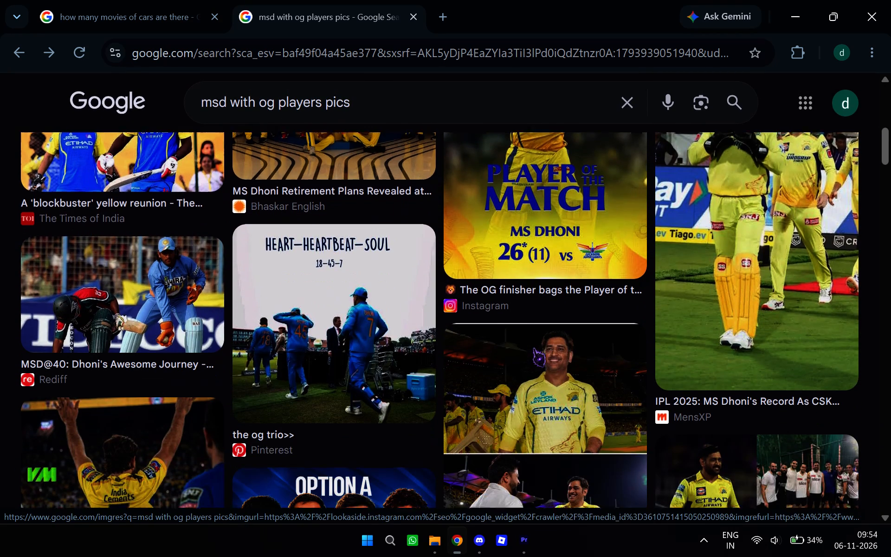
scroll(180, 226, down, 1)
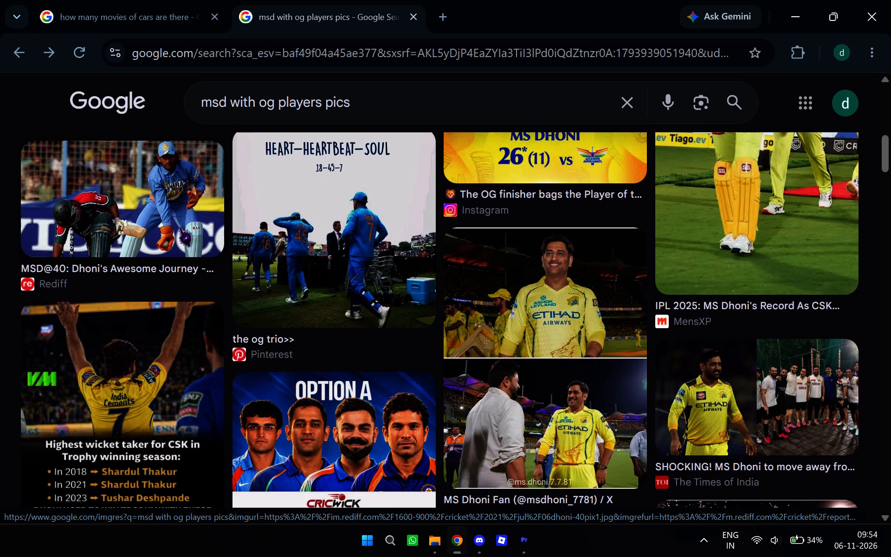
Browse the Google image results for "msd with og players pics" and return to the general results page.
scroll(180, 227, down, 3)
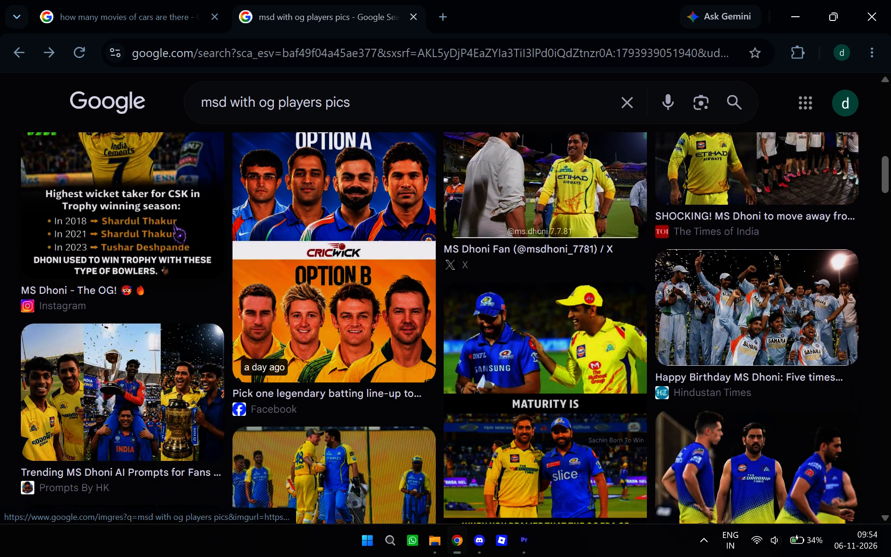
click(13, 49)
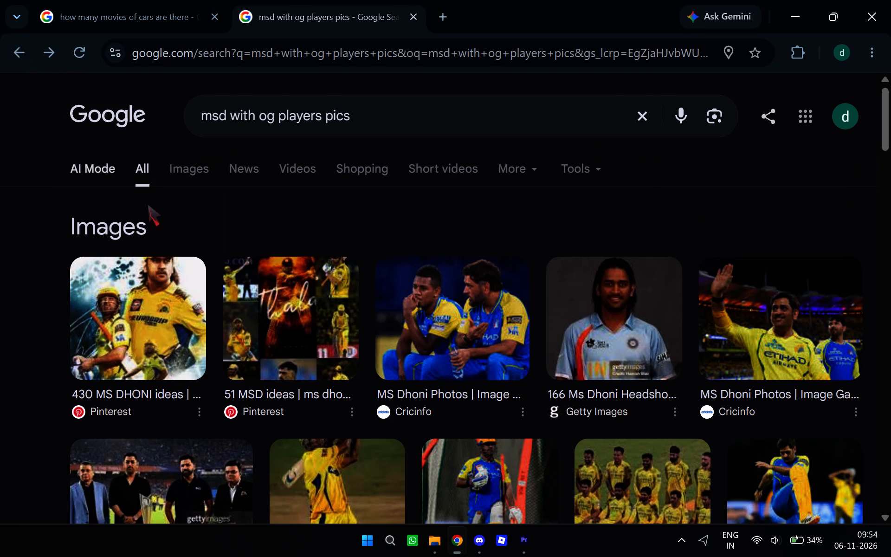
Open the Pinterest result "51 MSD ideas", look through its pins for a suitable picture, and return to the Google results.
click(271, 382)
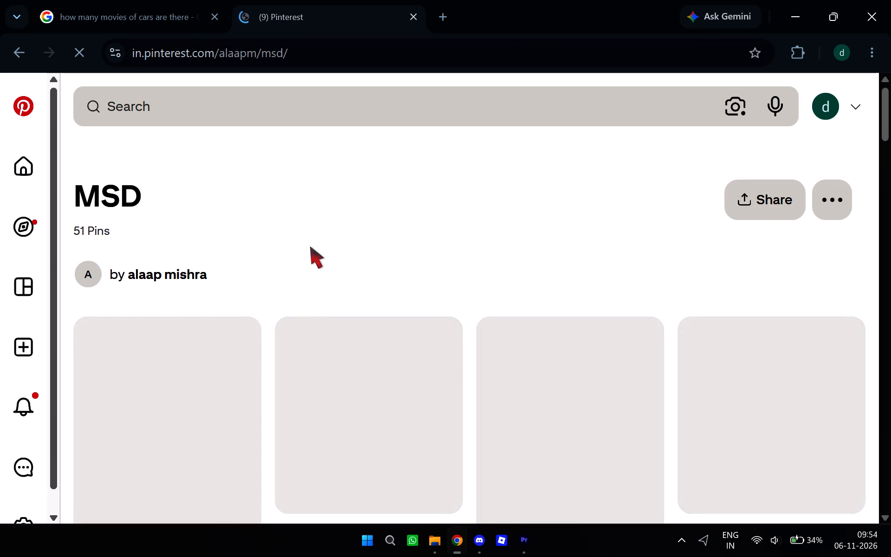
scroll(310, 245, down, 3)
scroll(308, 246, up, 2)
scroll(308, 246, down, 1)
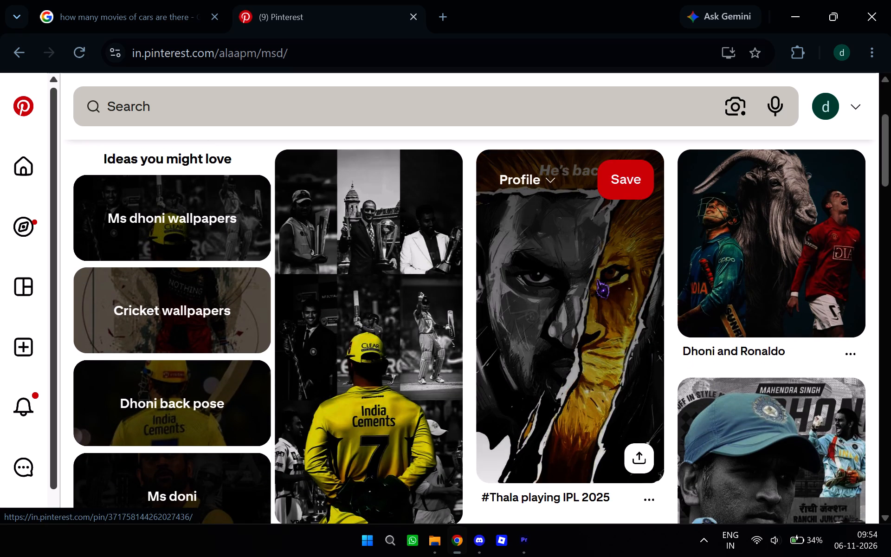
scroll(506, 288, down, 3)
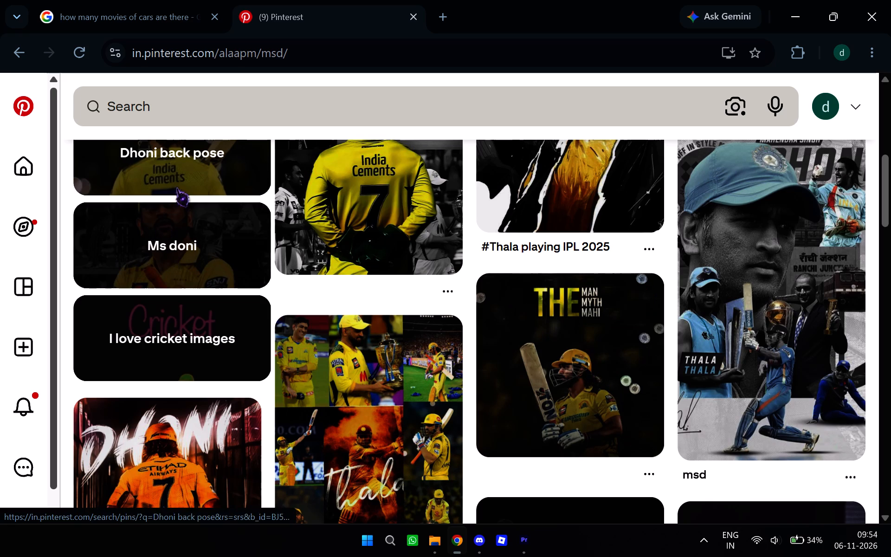
scroll(320, 355, down, 2)
scroll(568, 247, down, 1)
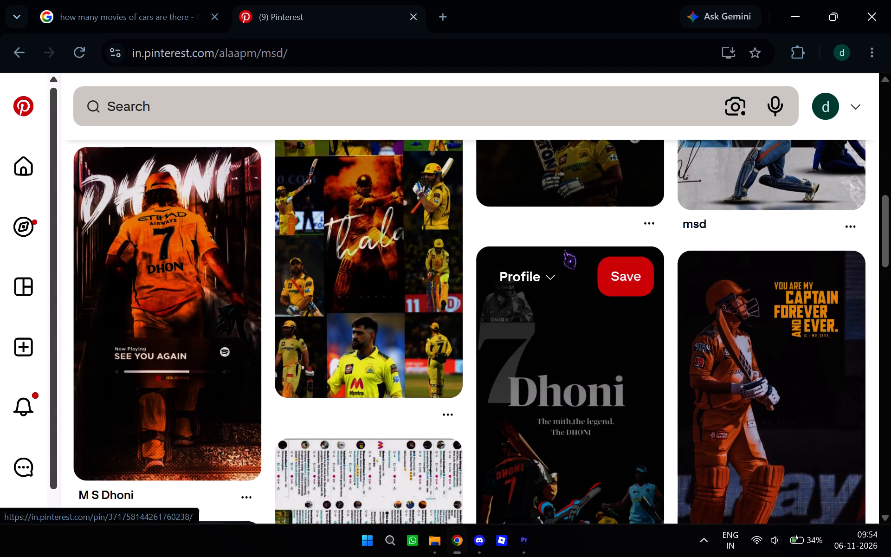
scroll(423, 284, down, 2)
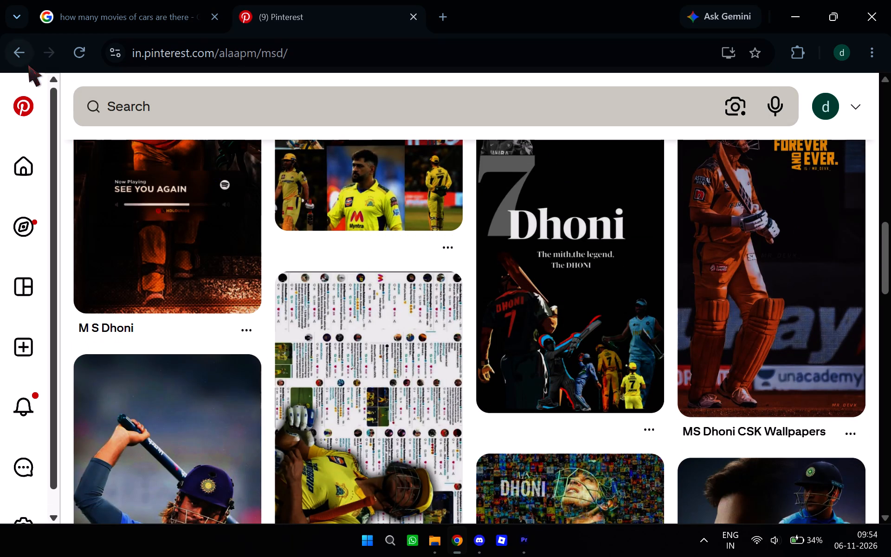
click(27, 64)
Open the Pinterest page "Msd Old Photos" from the Google search results.
scroll(218, 309, down, 9)
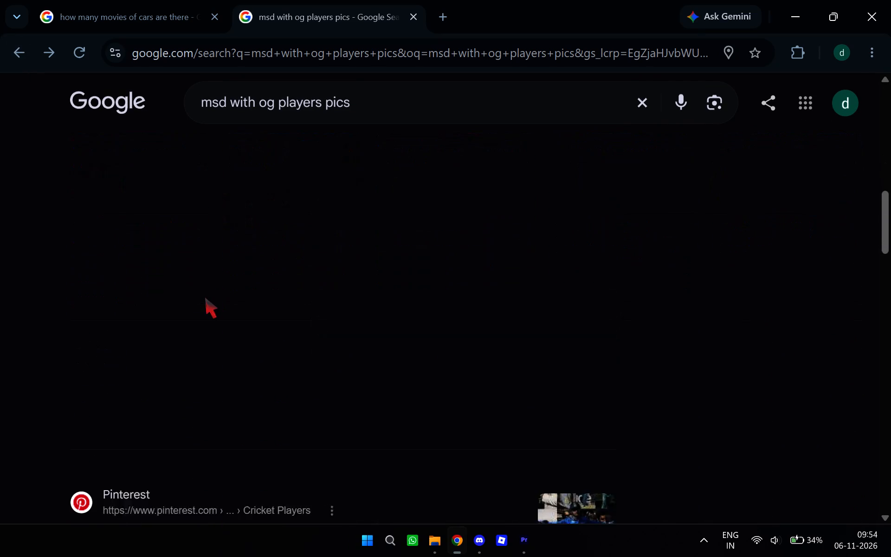
scroll(204, 296, down, 4)
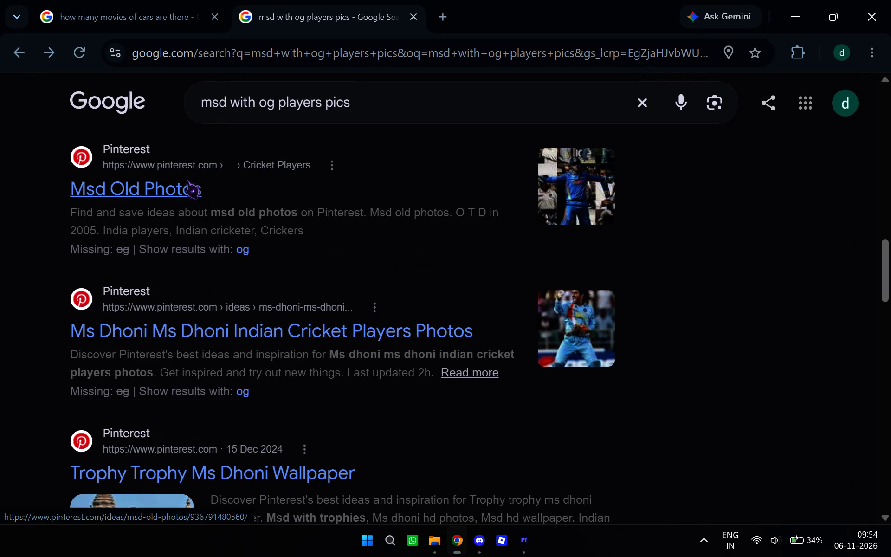
click(187, 179)
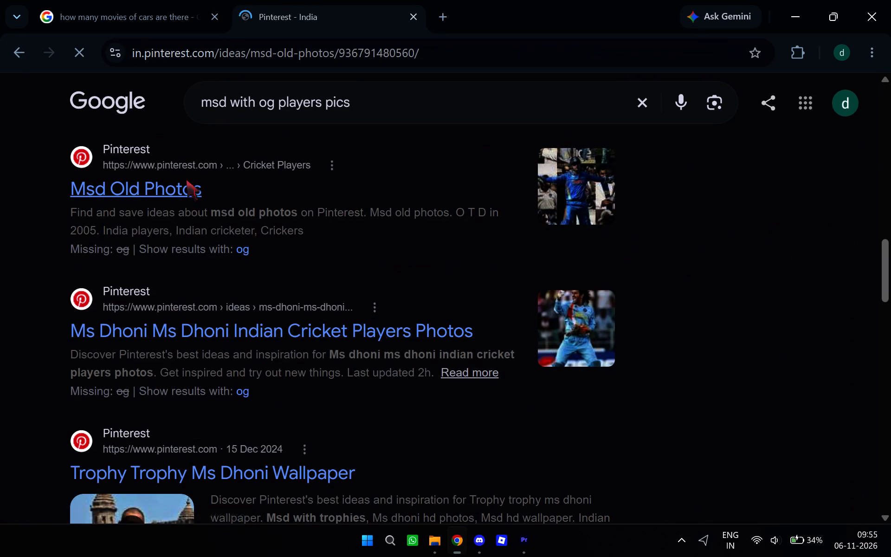
Look through the pins and related ideas on the "Msd old photos" page for a suitable Dhoni picture.
scroll(186, 186, down, 2)
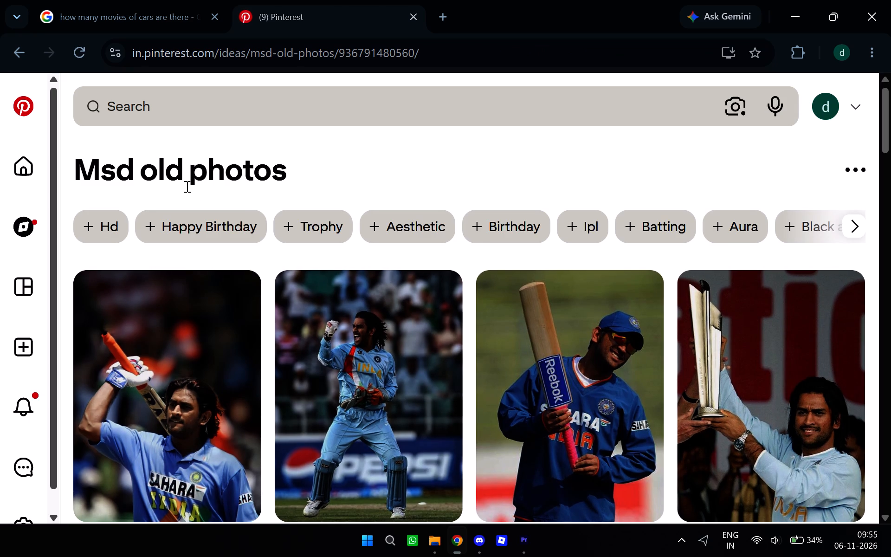
scroll(431, 349, down, 4)
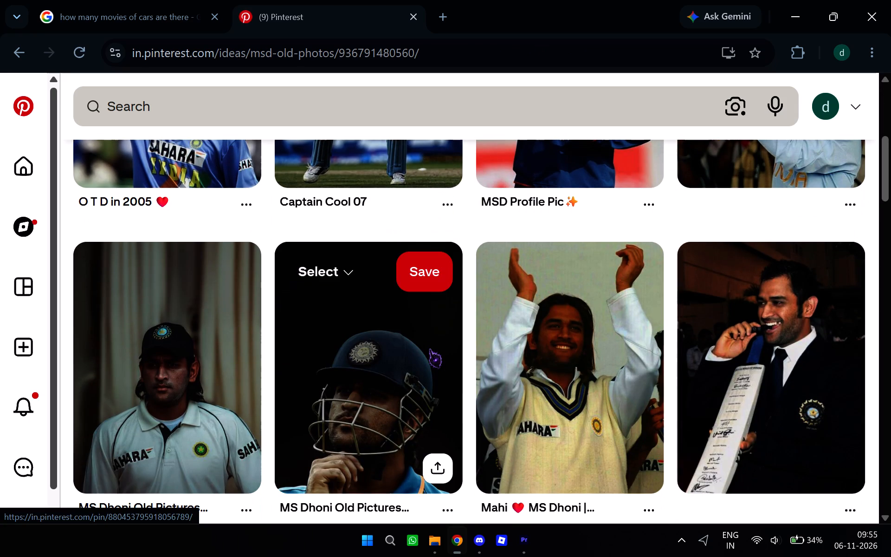
scroll(430, 348, down, 3)
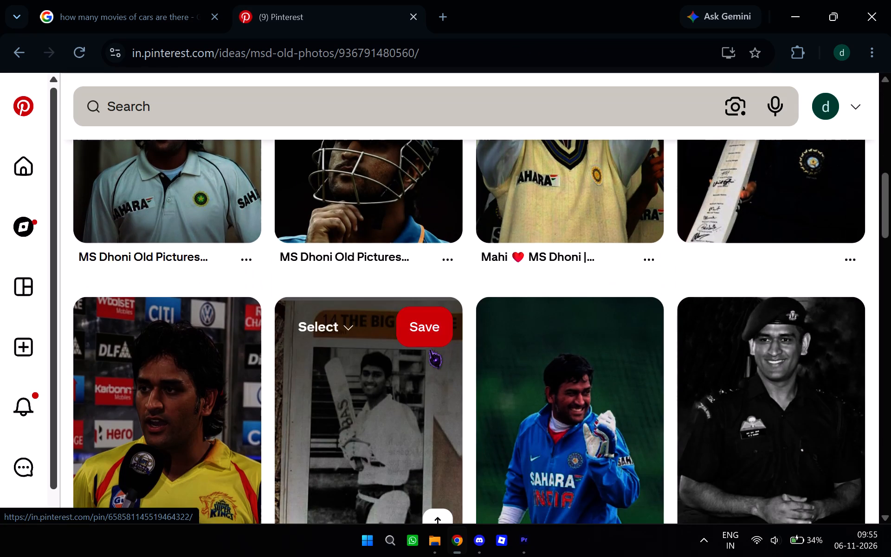
scroll(430, 348, down, 4)
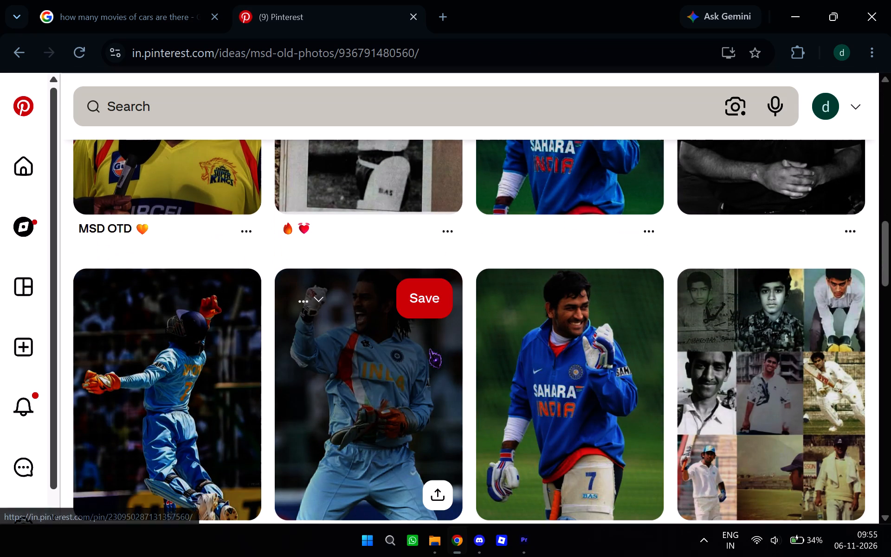
scroll(416, 346, down, 2)
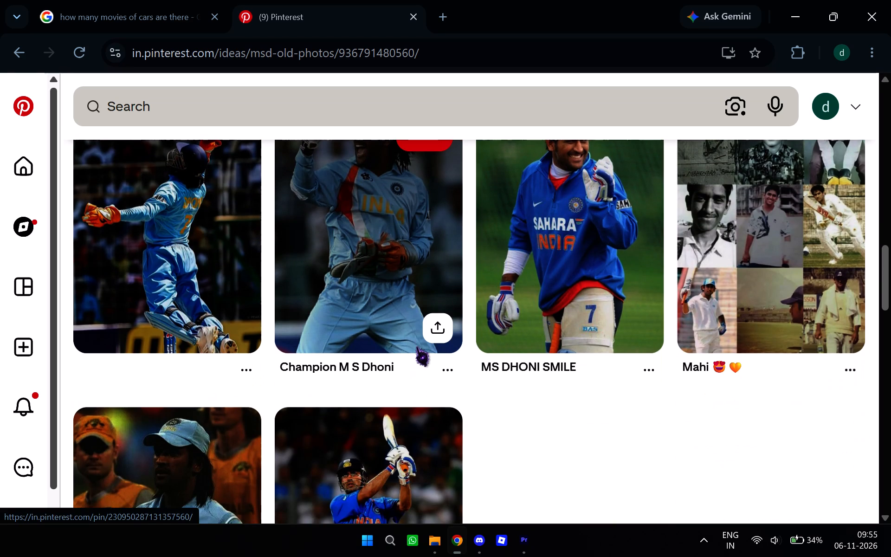
scroll(662, 317, down, 2)
scroll(588, 306, down, 4)
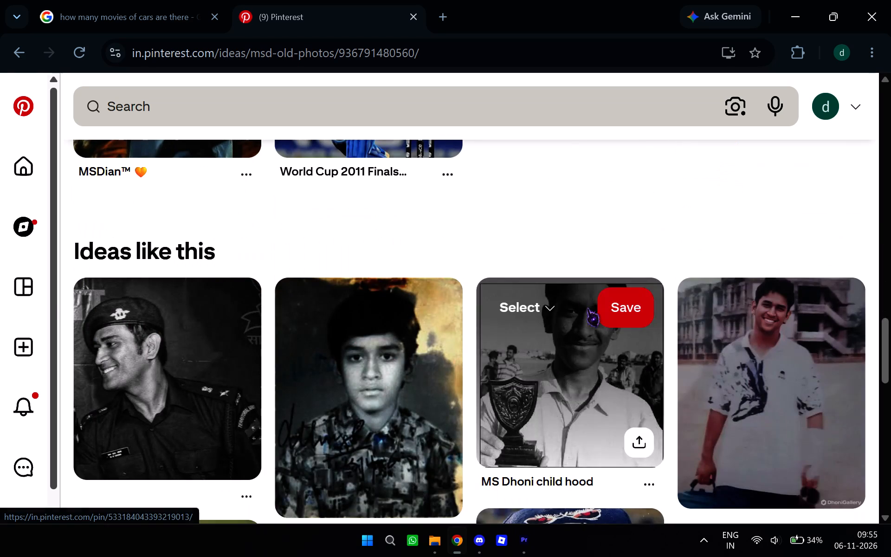
scroll(519, 209, down, 6)
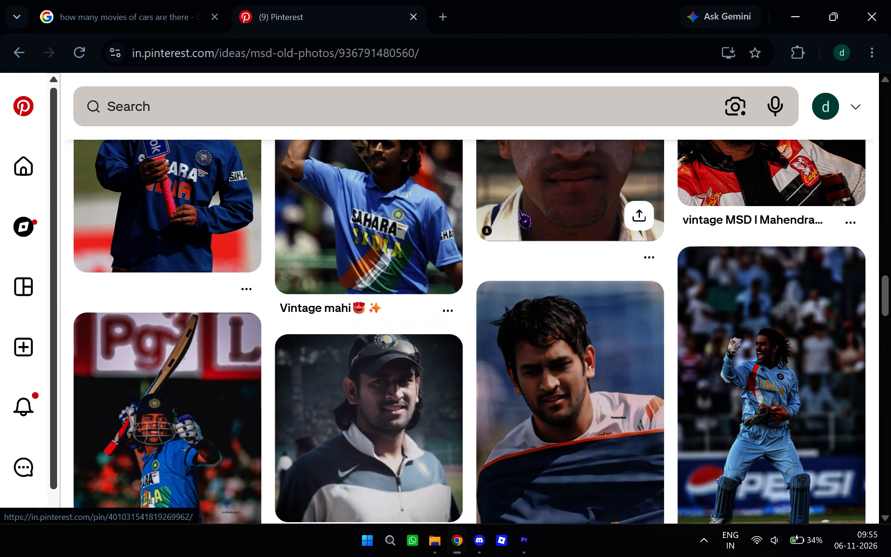
scroll(519, 209, down, 3)
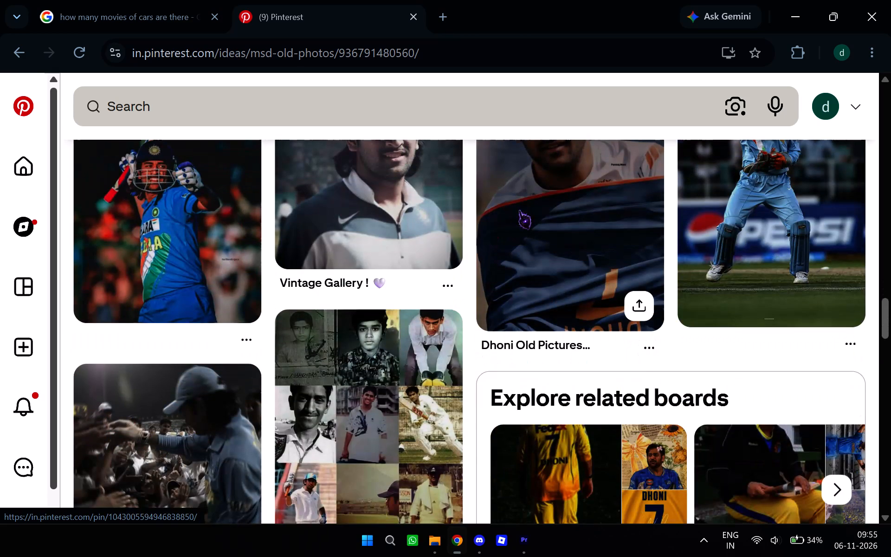
scroll(519, 209, up, 1)
scroll(516, 211, down, 4)
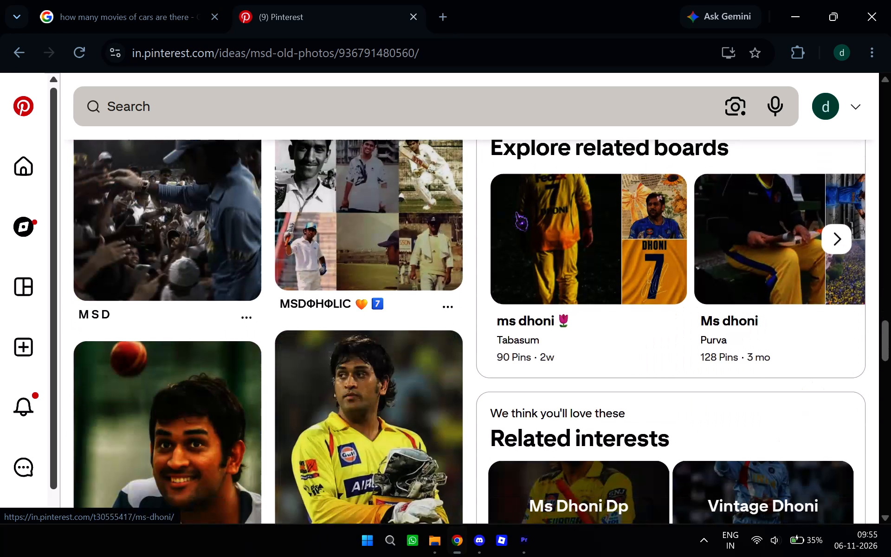
scroll(516, 211, up, 2)
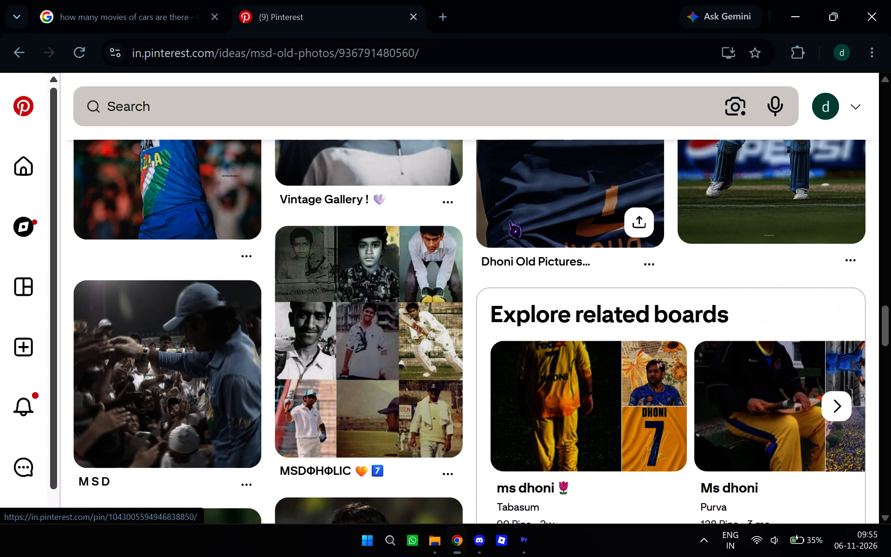
scroll(510, 227, down, 8)
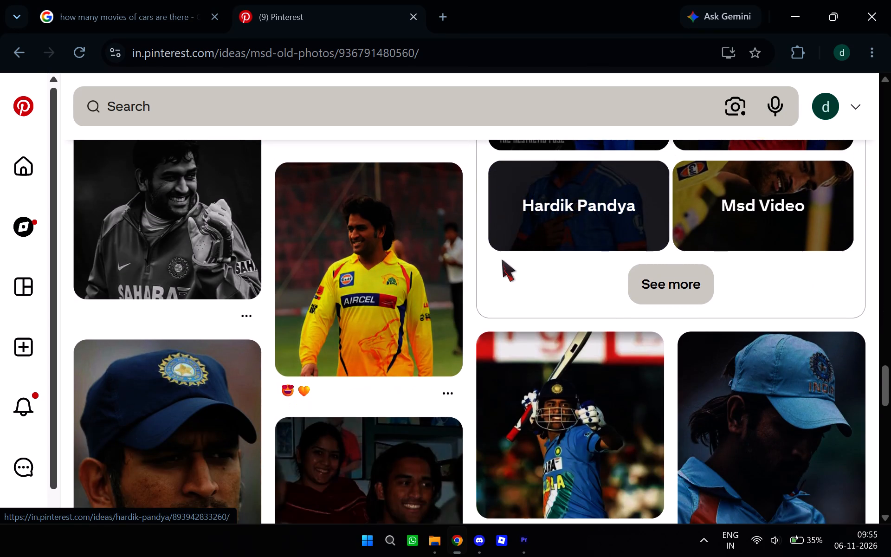
scroll(497, 271, down, 4)
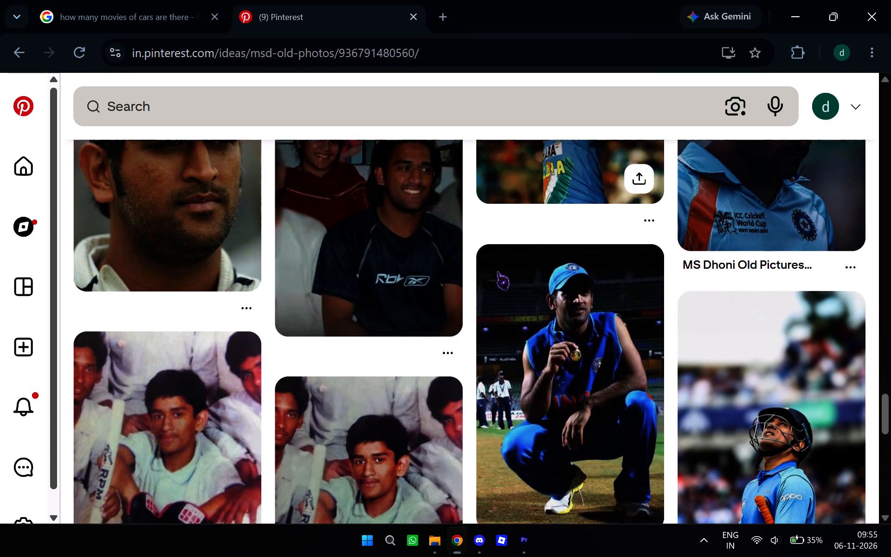
scroll(497, 271, down, 3)
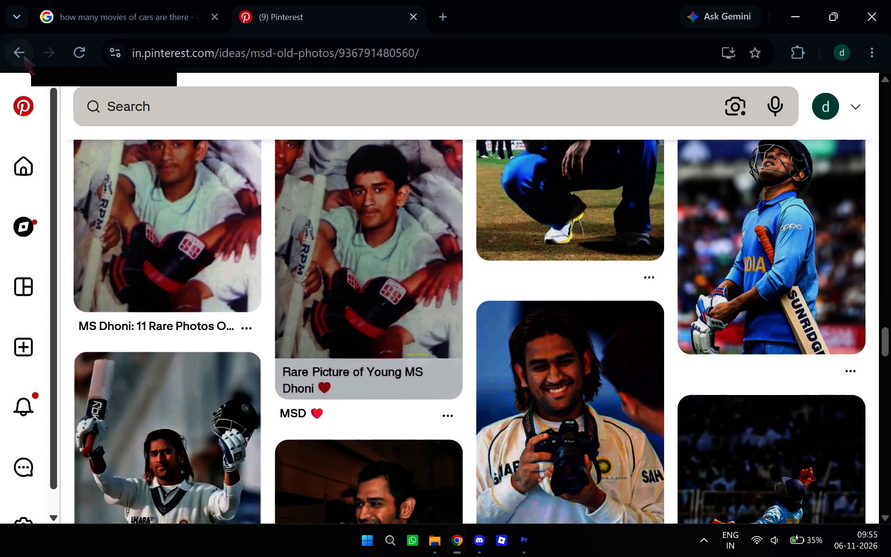
Open the pin of Dhoni in blue India kit looking skyward with his bat, and view the picture enlarged.
click(741, 244)
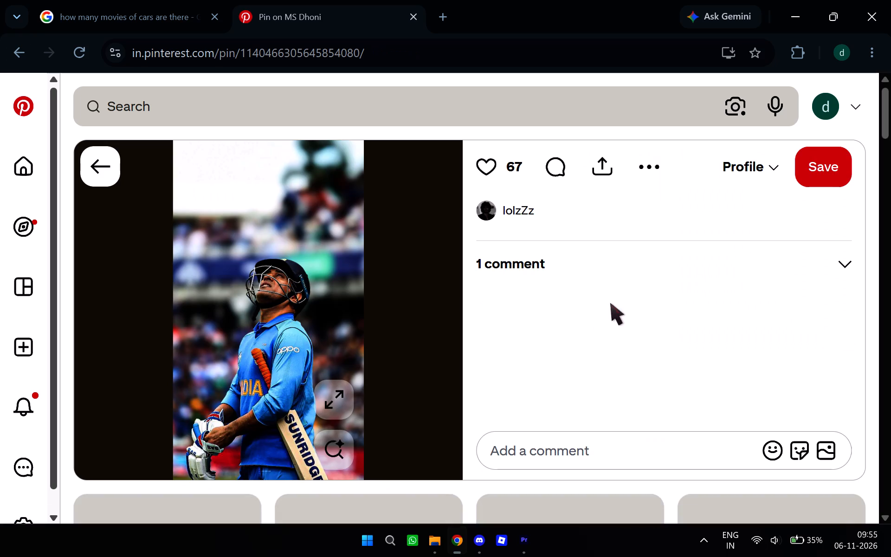
click(337, 390)
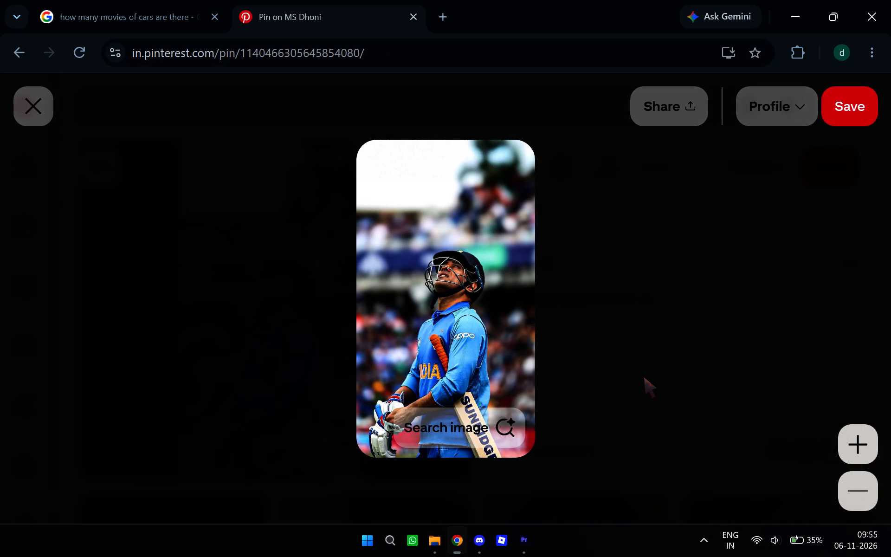
Capture a rectangular screenshot around the enlarged picture of Dhoni looking skyward, and close the enlarged view.
key(Print)
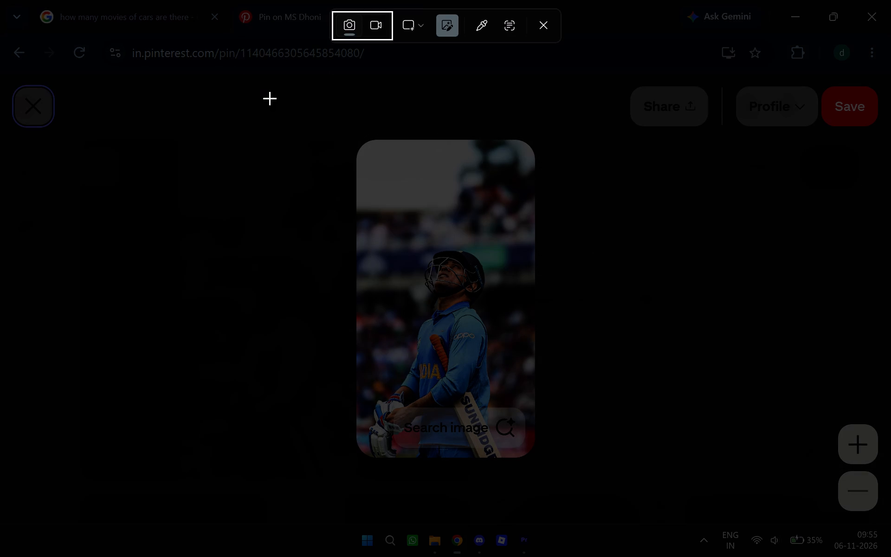
drag(253, 133, 647, 420)
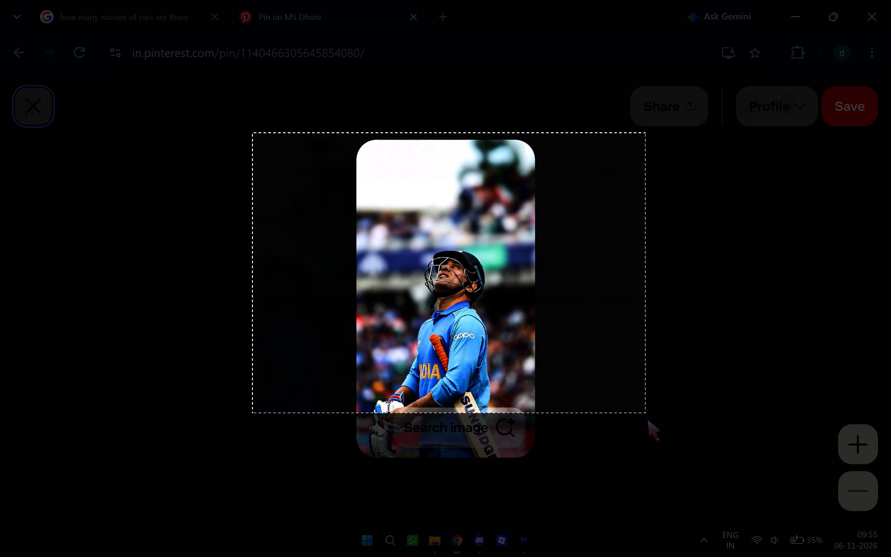
drag(647, 420, 665, 474)
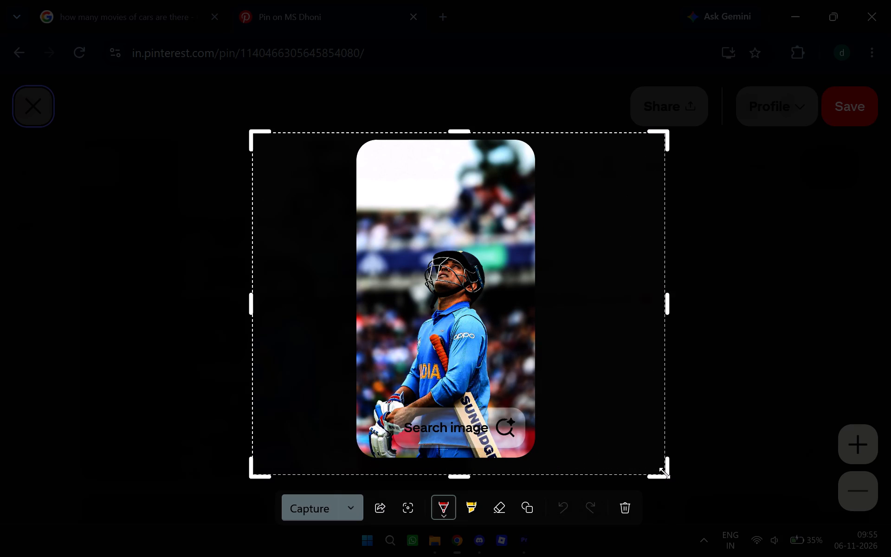
click(320, 504)
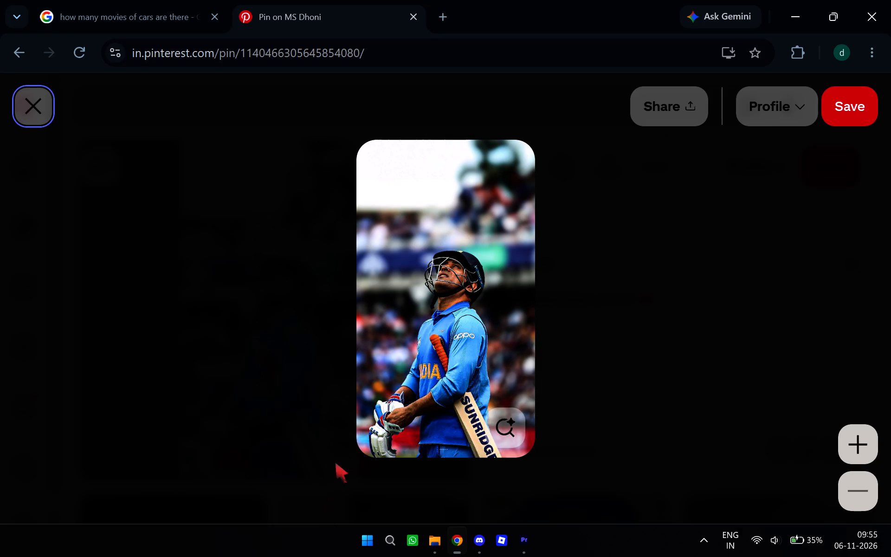
click(26, 100)
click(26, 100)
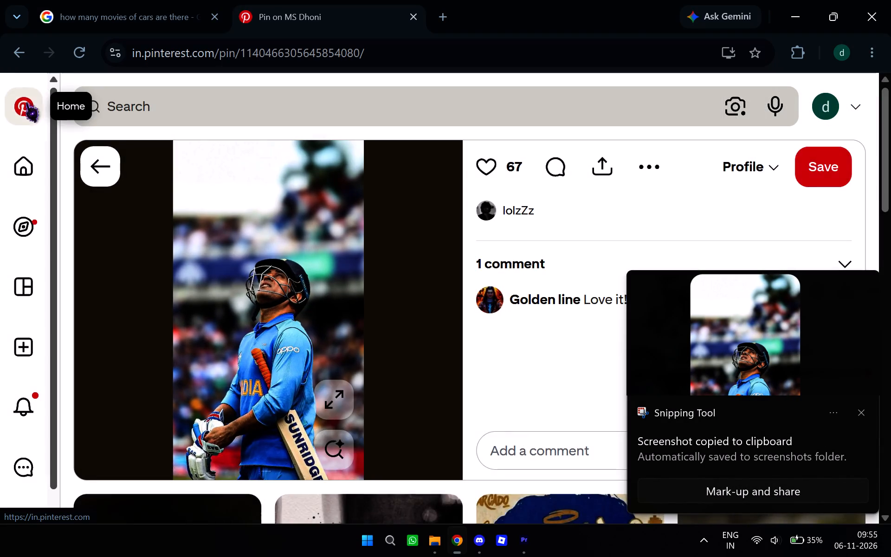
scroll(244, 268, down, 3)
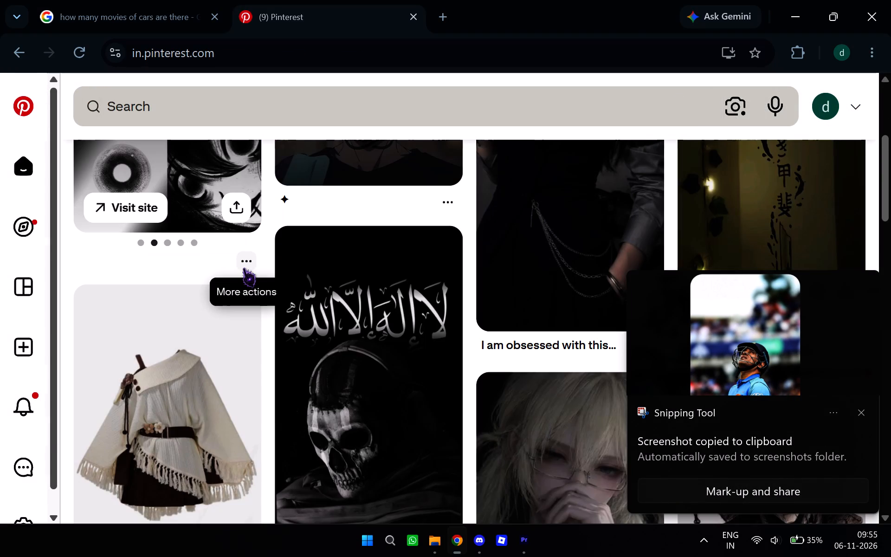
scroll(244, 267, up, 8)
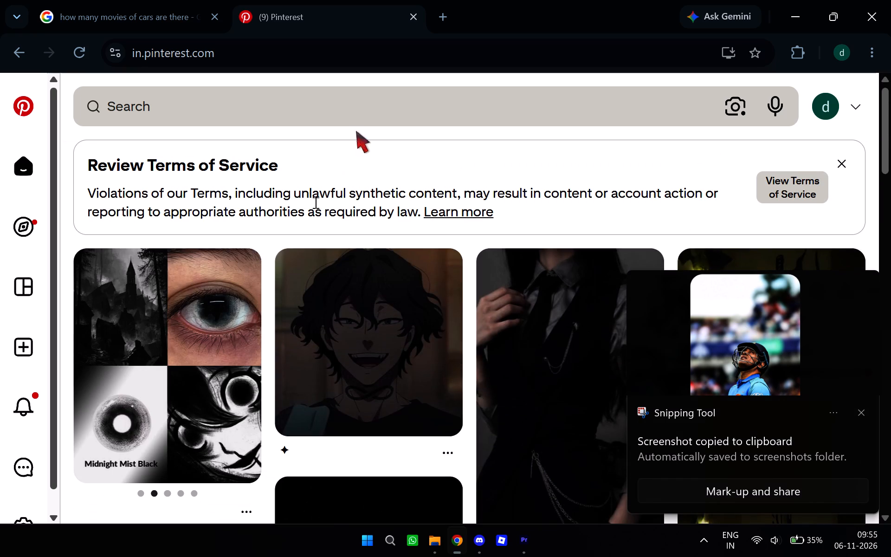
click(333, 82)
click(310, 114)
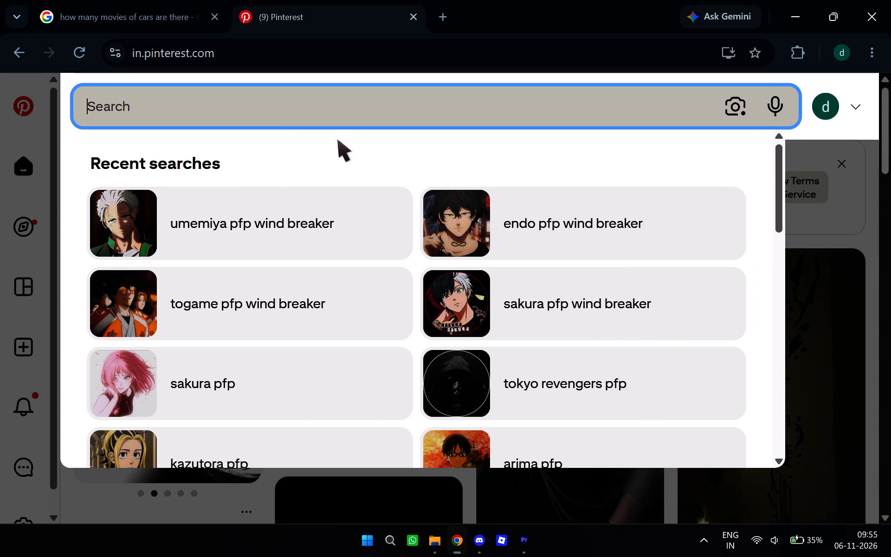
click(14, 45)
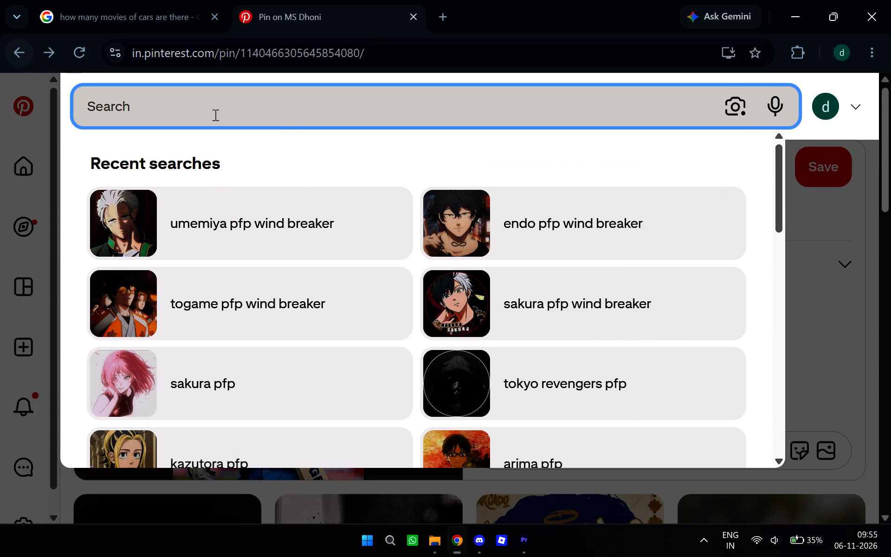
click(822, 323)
Open the related pin of Dhoni in a yellow headband and its matching pin, look them over, and return to the "Msd old photos" page.
scroll(597, 286, down, 4)
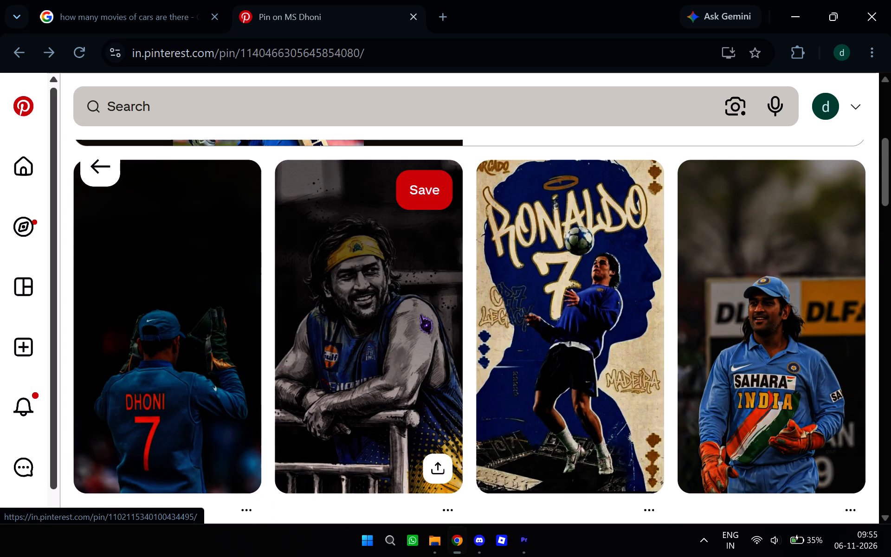
click(428, 358)
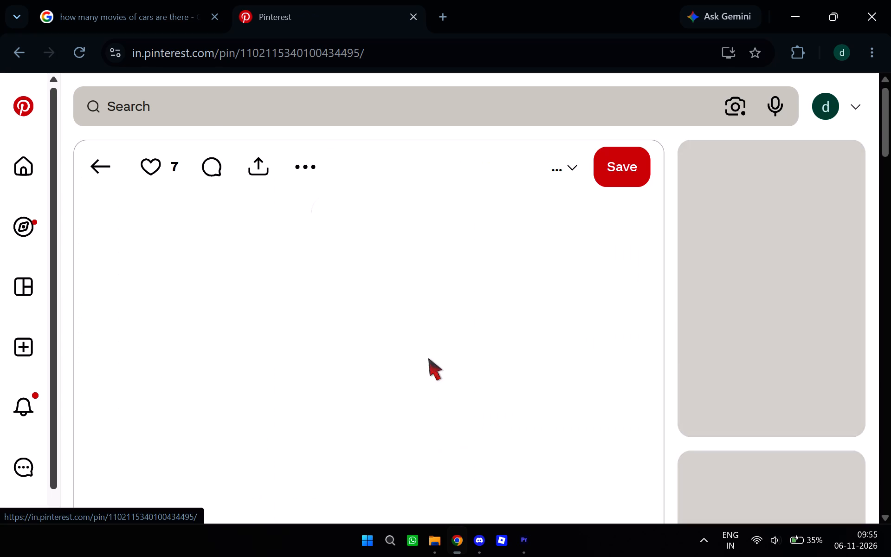
scroll(503, 308, down, 3)
scroll(503, 308, up, 2)
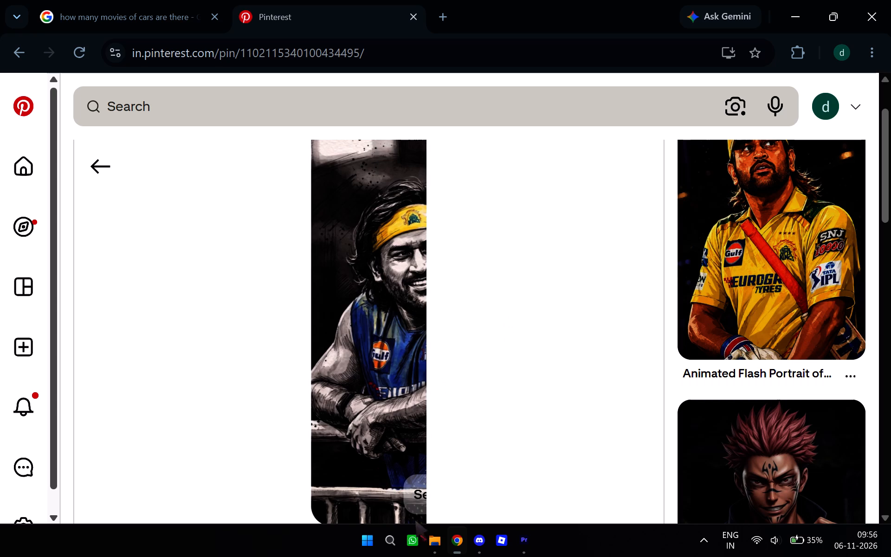
scroll(468, 418, down, 2)
scroll(468, 418, up, 2)
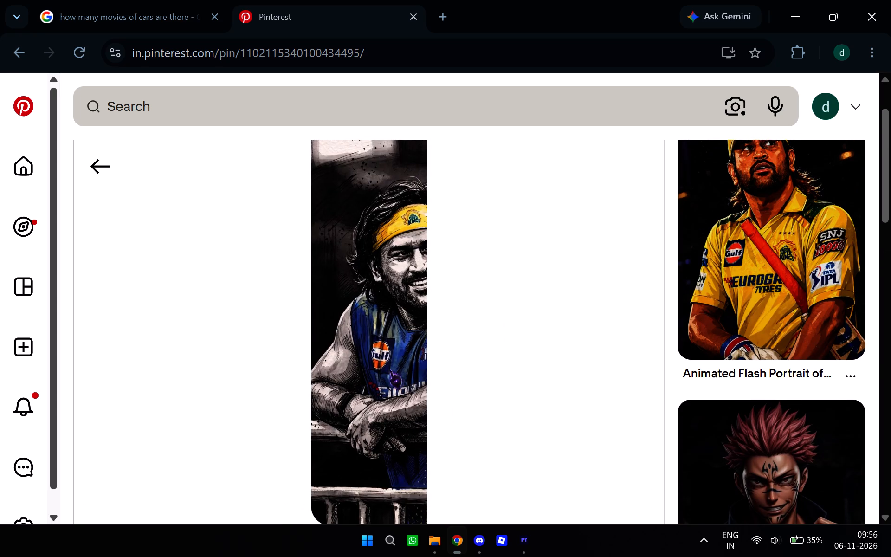
scroll(383, 365, down, 2)
scroll(383, 365, up, 1)
scroll(383, 365, down, 1)
scroll(383, 365, up, 2)
click(383, 365)
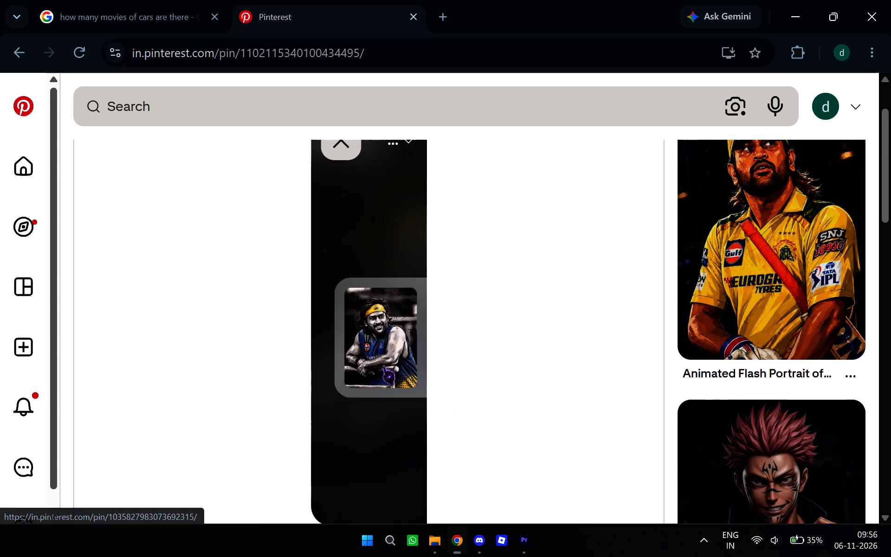
click(383, 365)
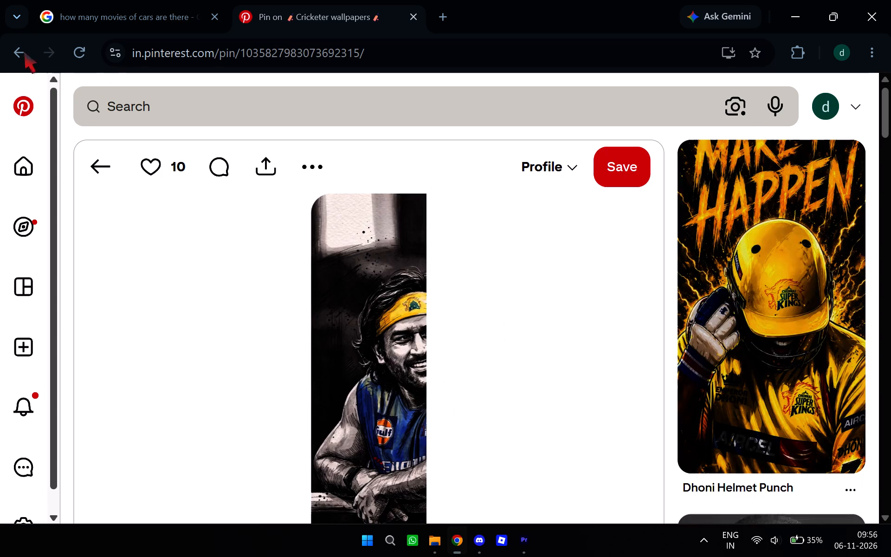
click(0, 43)
click(1, 43)
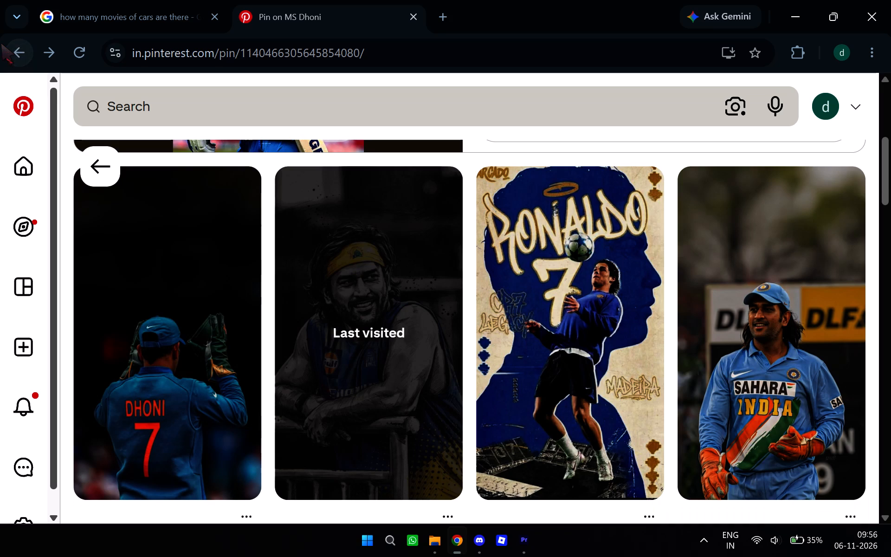
click(1, 43)
Open the pin of Dhoni in his number 7 jersey beside the Indian flag, view it enlarged, and return to the ideas page.
scroll(200, 189, down, 2)
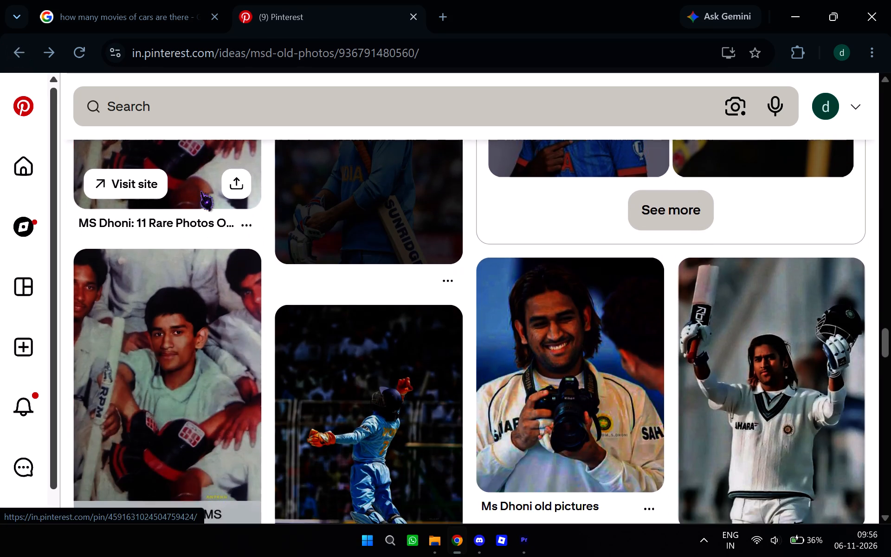
scroll(201, 190, down, 2)
scroll(364, 207, down, 3)
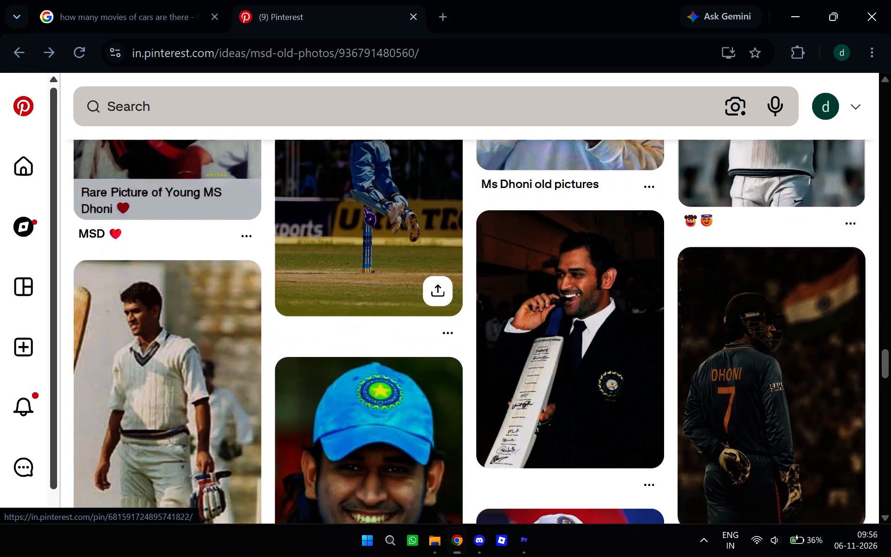
click(808, 339)
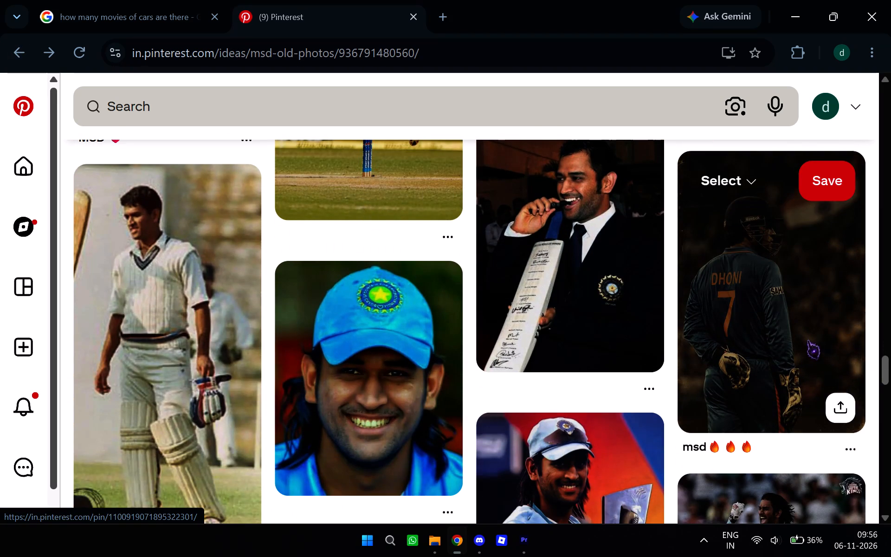
click(357, 393)
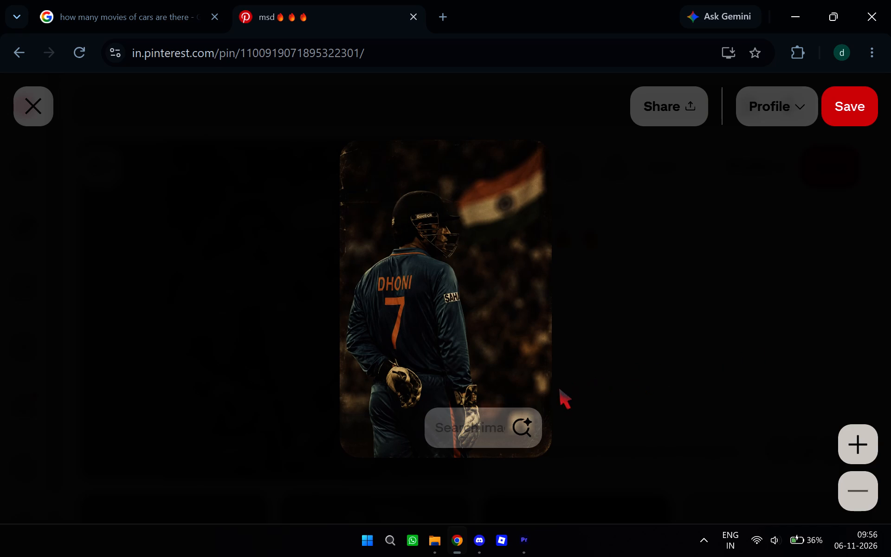
click(611, 362)
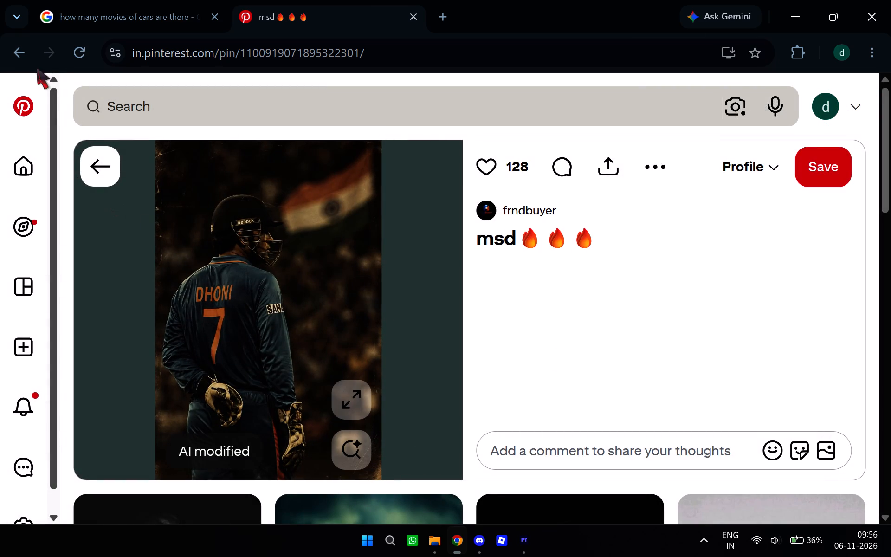
click(12, 52)
Open the Dhoni collage pin with the outstretched-arms figure in the centre, enlarge the picture and inspect it up close.
scroll(267, 284, down, 4)
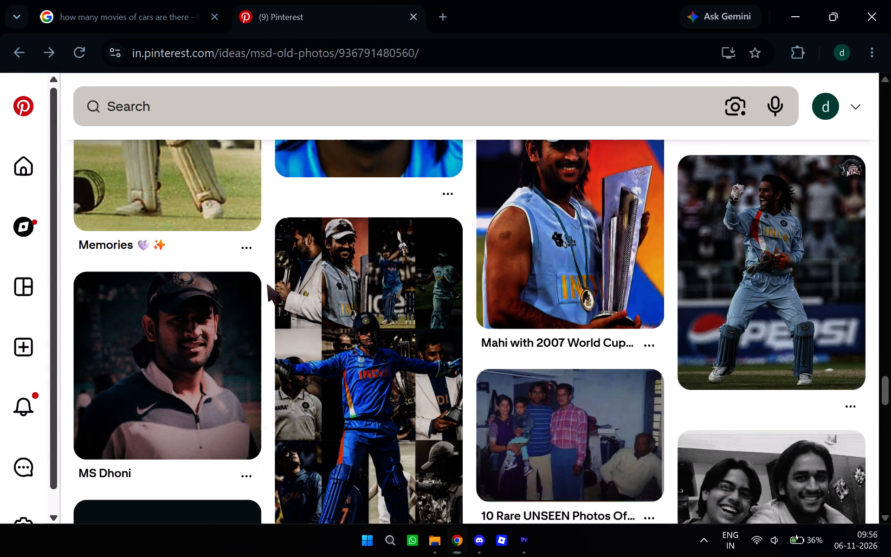
click(376, 358)
click(331, 401)
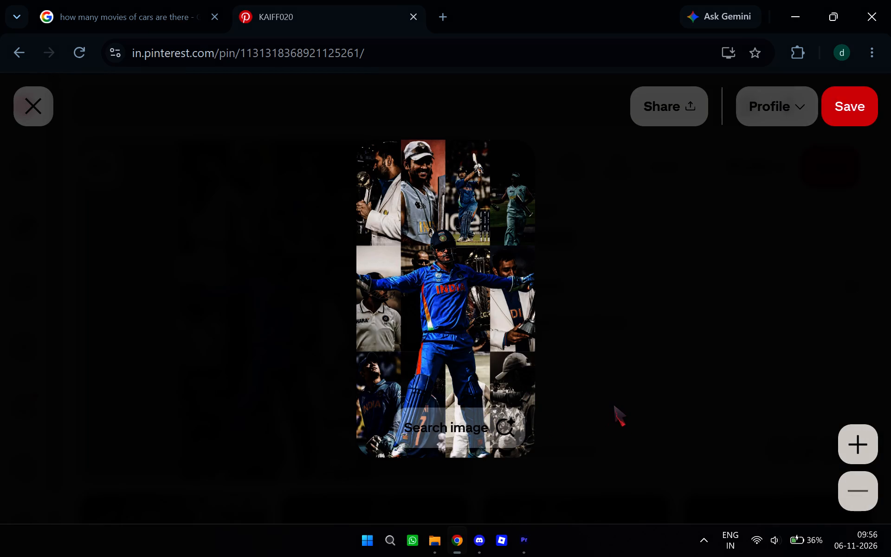
click(876, 440)
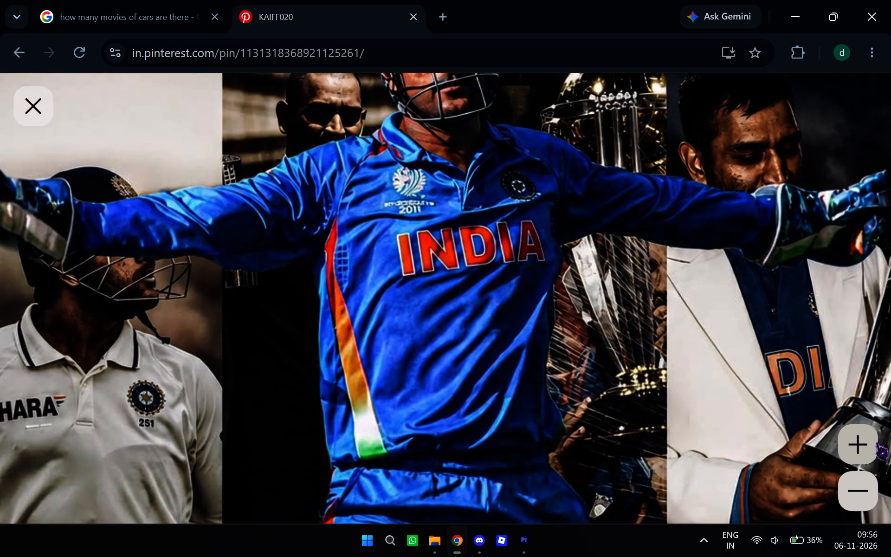
scroll(644, 277, down, 2)
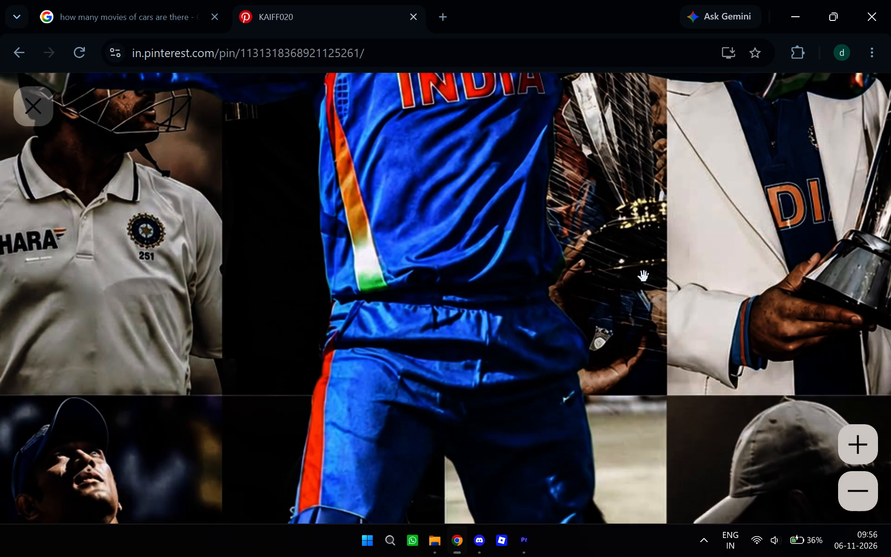
scroll(644, 277, down, 5)
scroll(644, 277, up, 9)
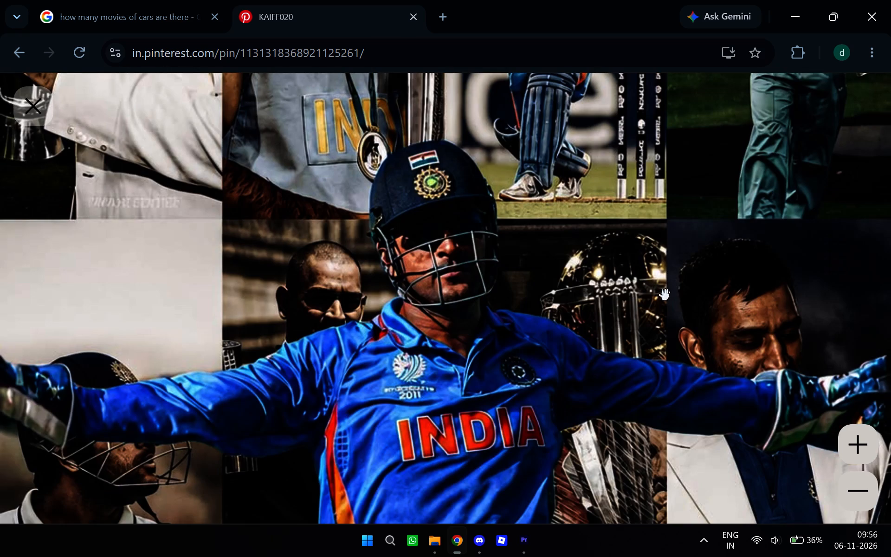
click(855, 479)
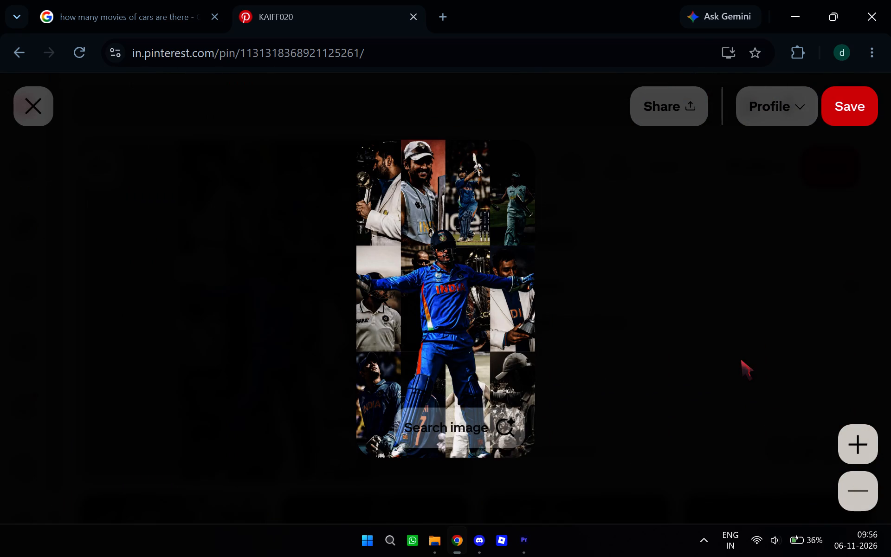
Capture a rectangular screenshot of the enlarged Dhoni collage at 125% page zoom, tightening the selection's left edge towards the picture.
ctrl+scroll(741, 359, up, 3)
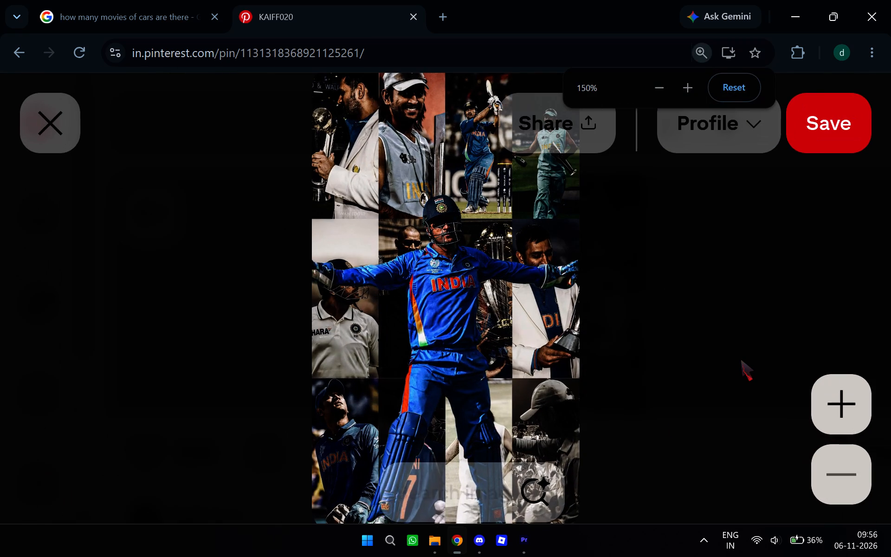
ctrl+scroll(741, 359, down, 1)
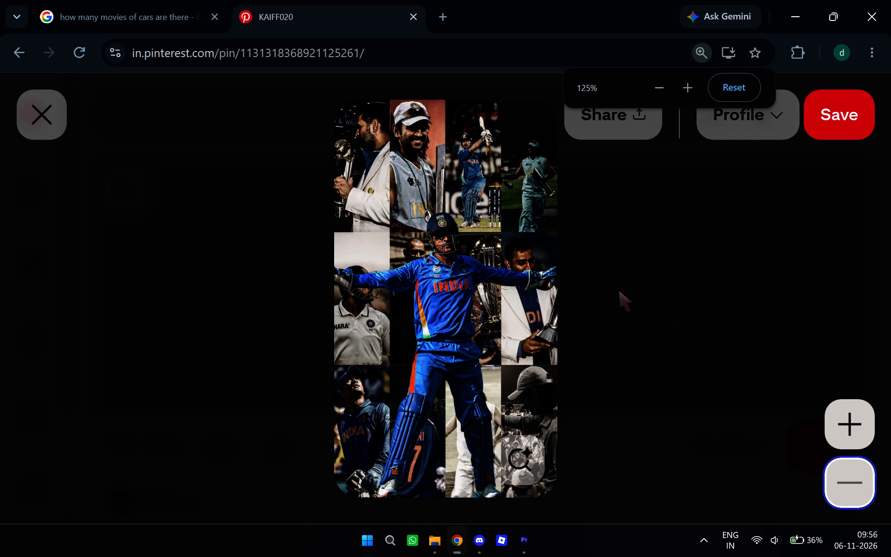
key(Print)
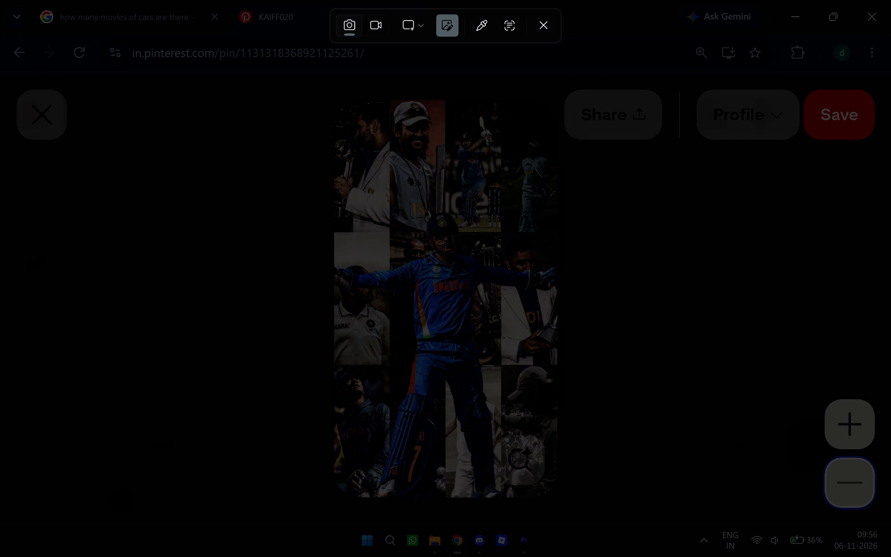
drag(262, 95, 565, 493)
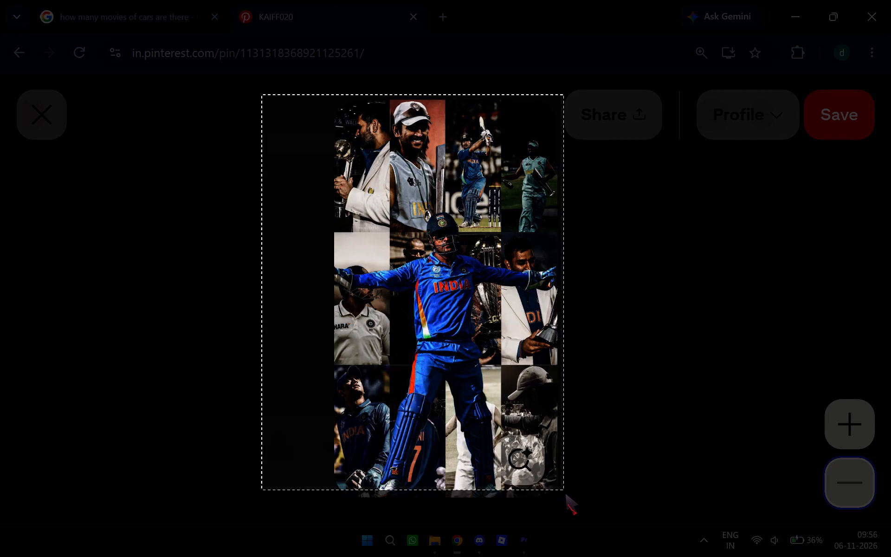
drag(565, 493, 592, 501)
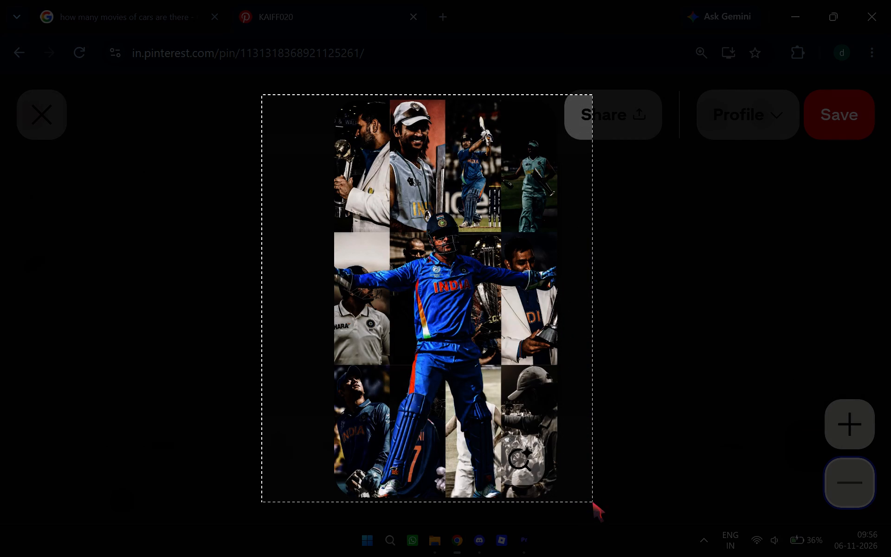
drag(592, 501, 583, 500)
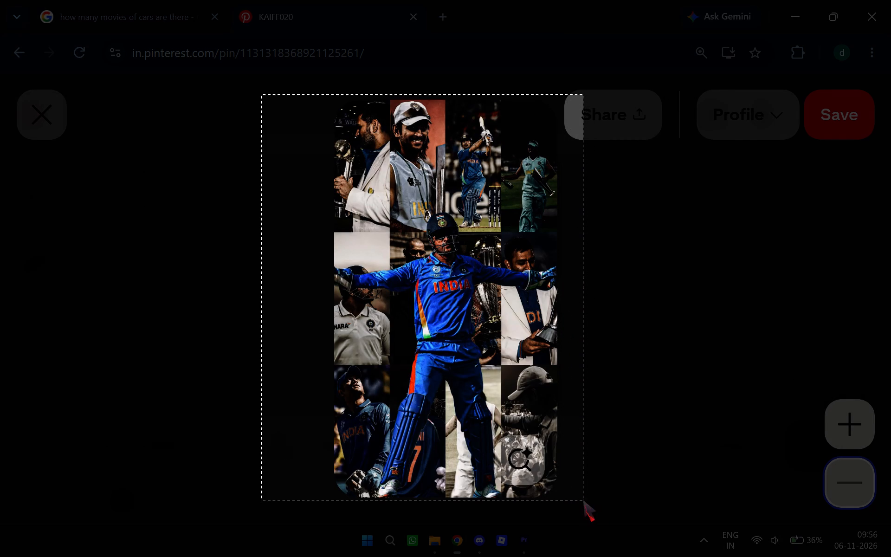
drag(583, 500, 627, 505)
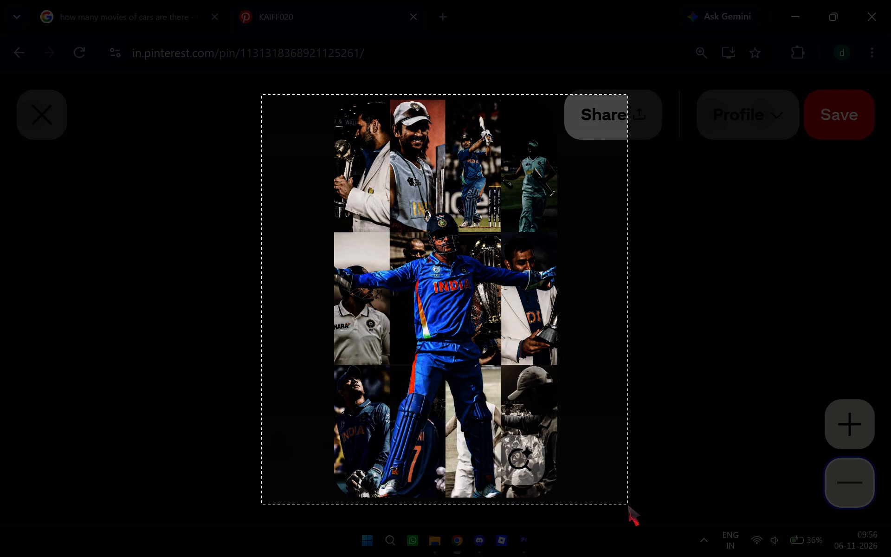
drag(627, 505, 565, 504)
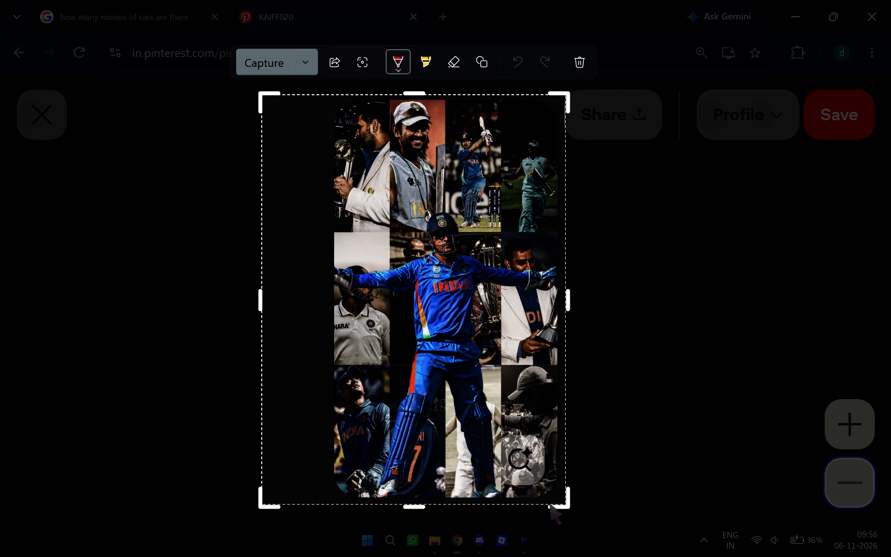
drag(256, 501, 263, 501)
drag(263, 501, 274, 502)
drag(259, 298, 263, 299)
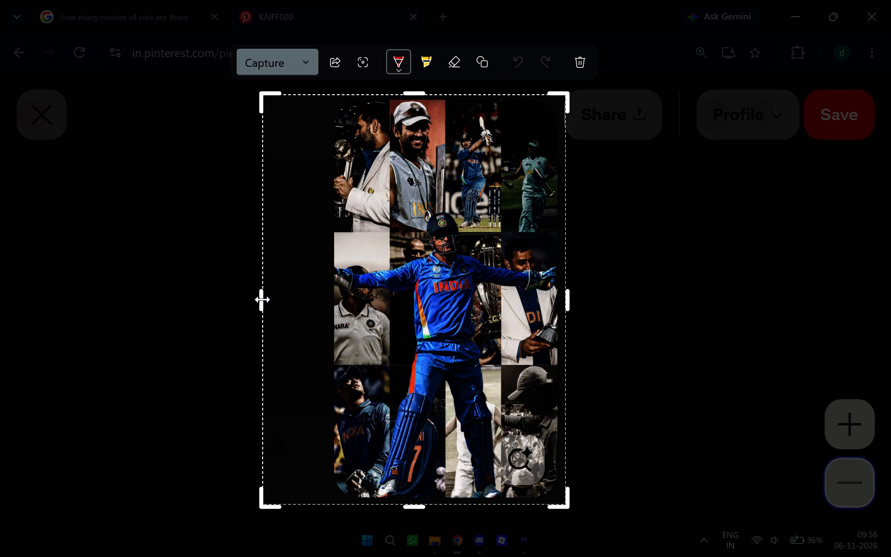
drag(263, 299, 284, 309)
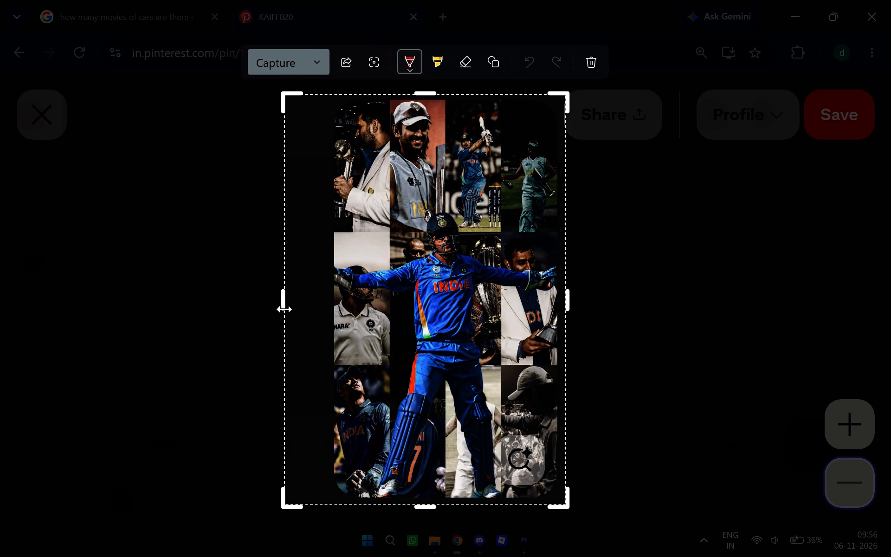
drag(284, 309, 298, 313)
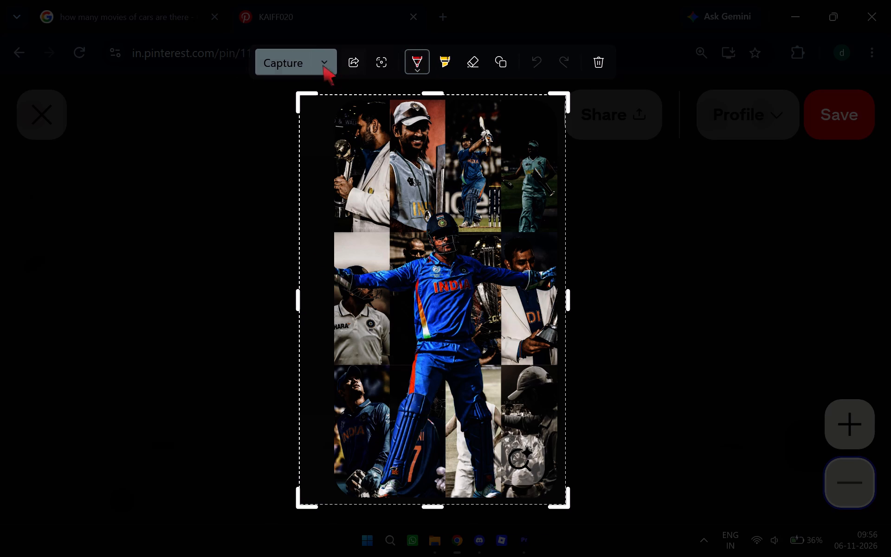
click(287, 60)
Return to the "Msd old photos" ideas page and look through more of its Dhoni pins.
click(23, 62)
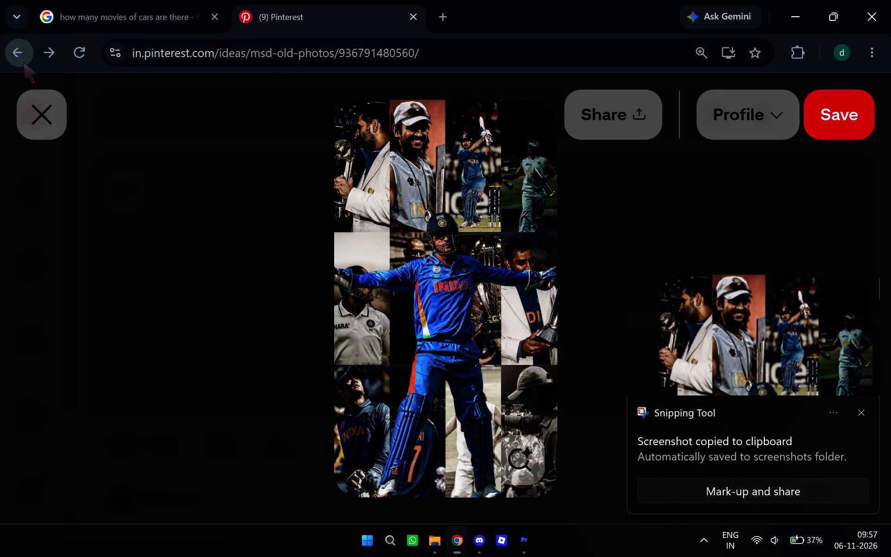
scroll(207, 207, down, 2)
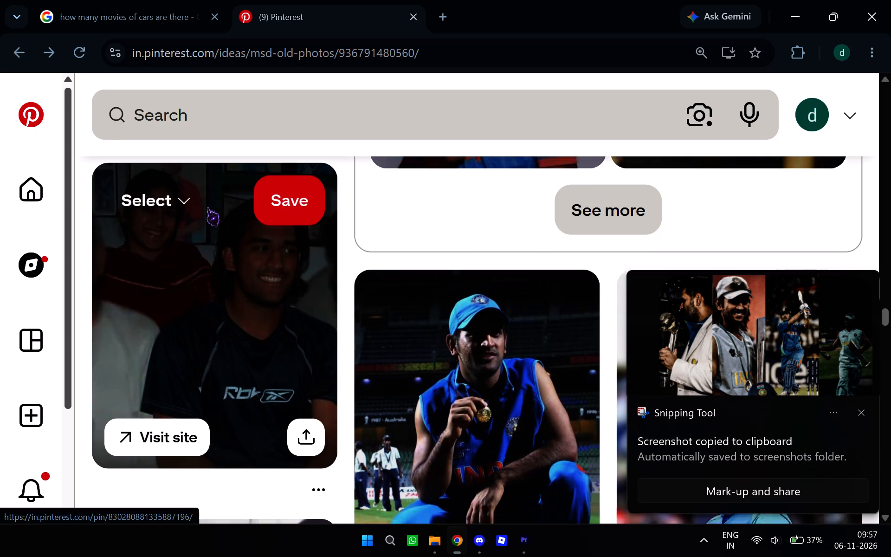
scroll(207, 207, down, 10)
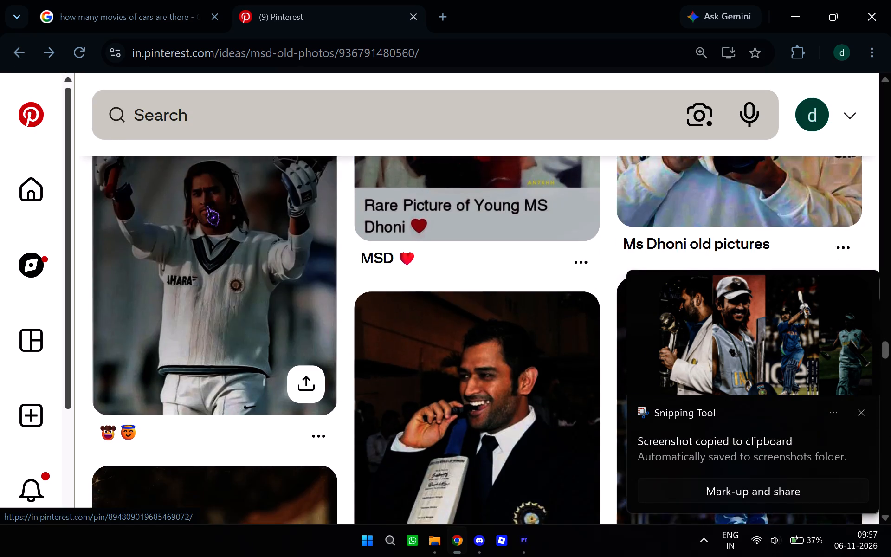
scroll(207, 206, down, 11)
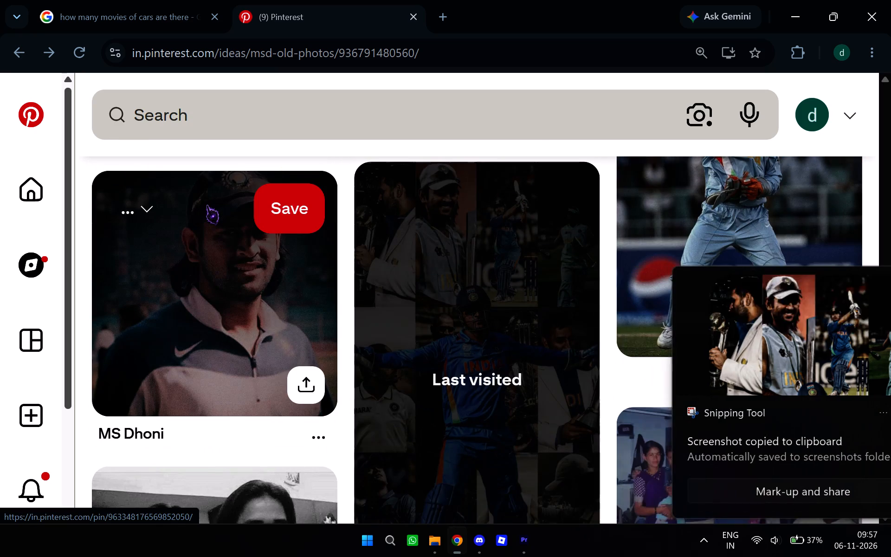
scroll(207, 203, down, 9)
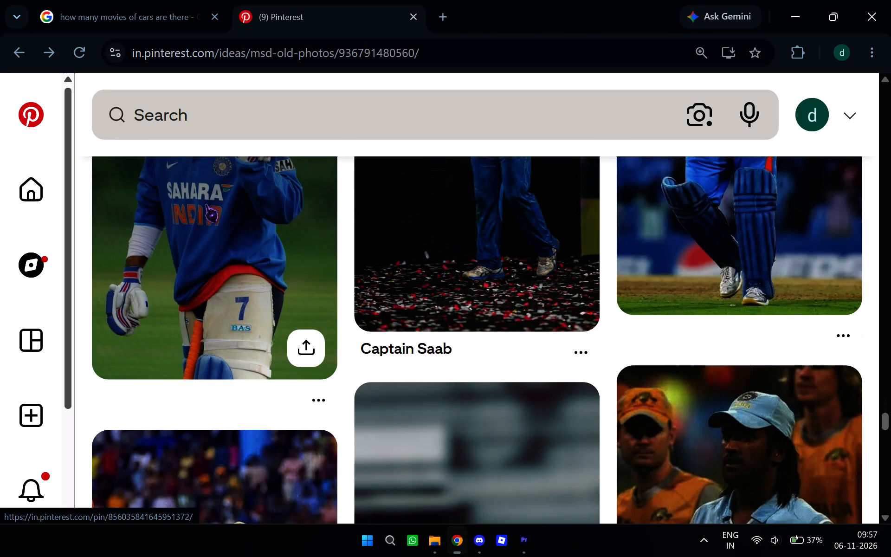
scroll(206, 203, down, 5)
scroll(206, 202, up, 1)
scroll(206, 202, down, 5)
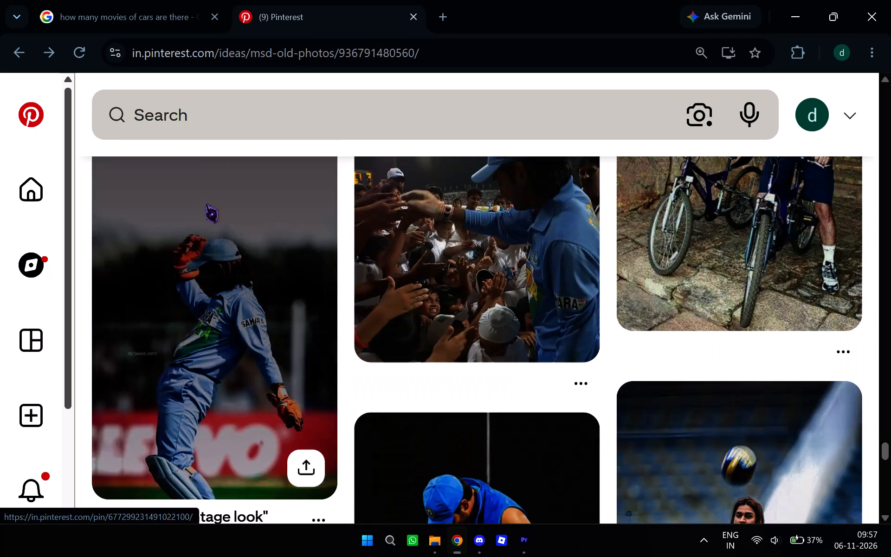
Go back to the Google results for "msd with og players pics" and look through the remaining results.
click(17, 50)
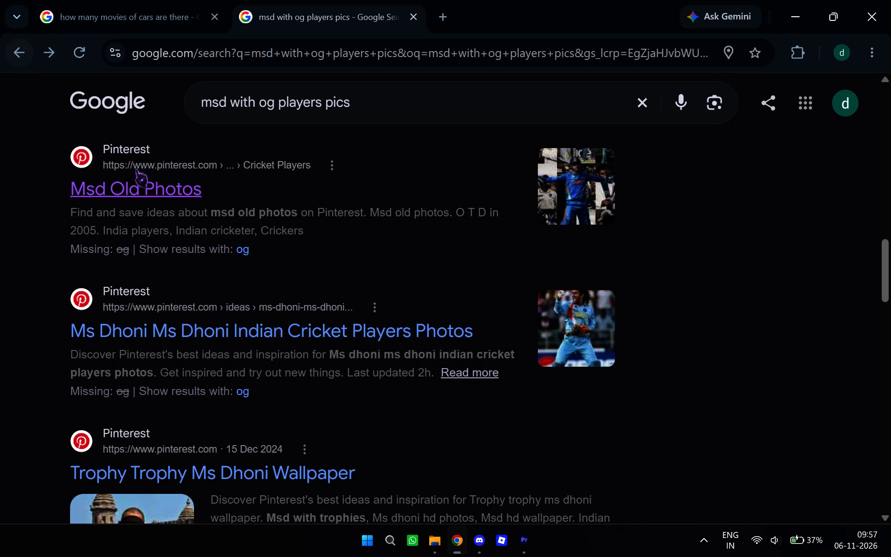
scroll(243, 310, down, 10)
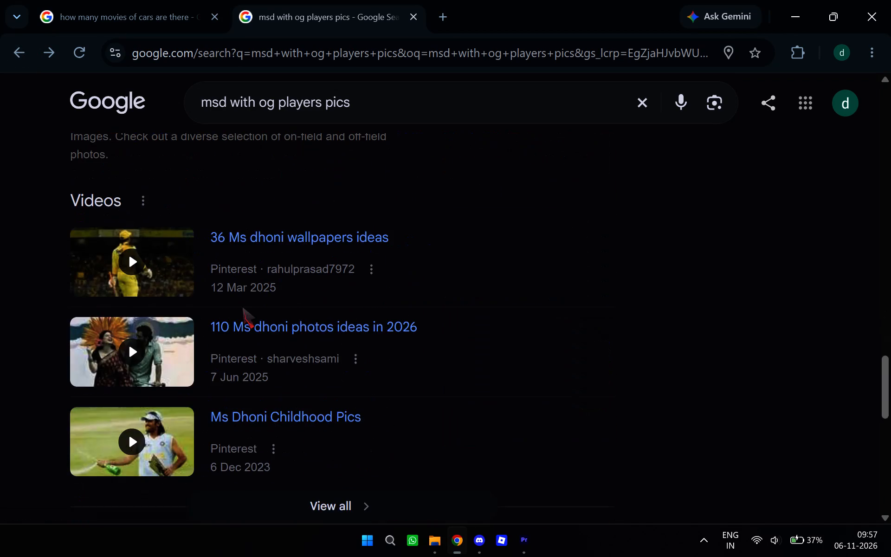
scroll(241, 307, down, 9)
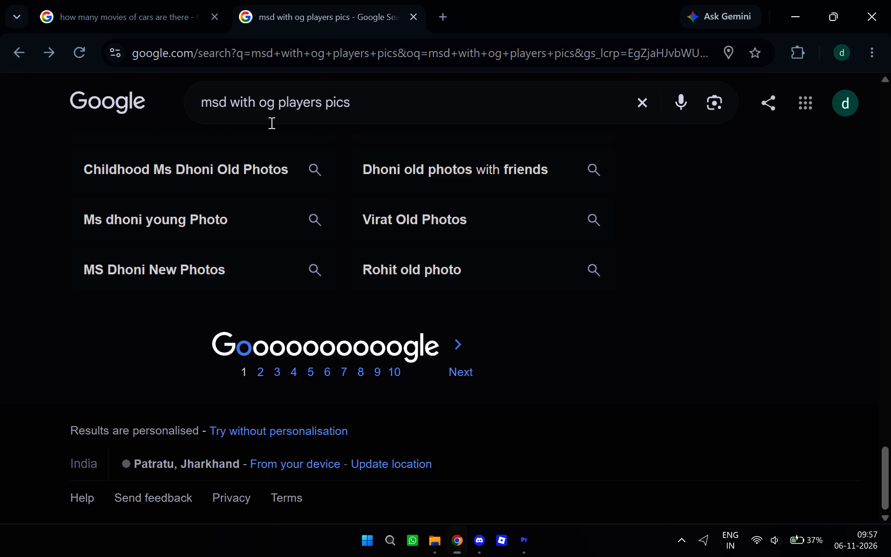
Change the Google search to "msd koli rohit" and show the image results.
drag(392, 103, 237, 98)
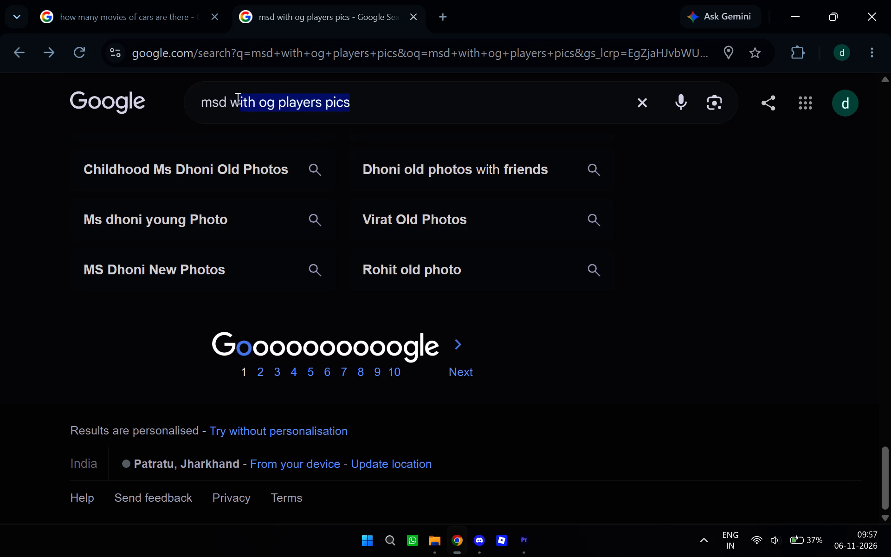
drag(237, 98, 232, 97)
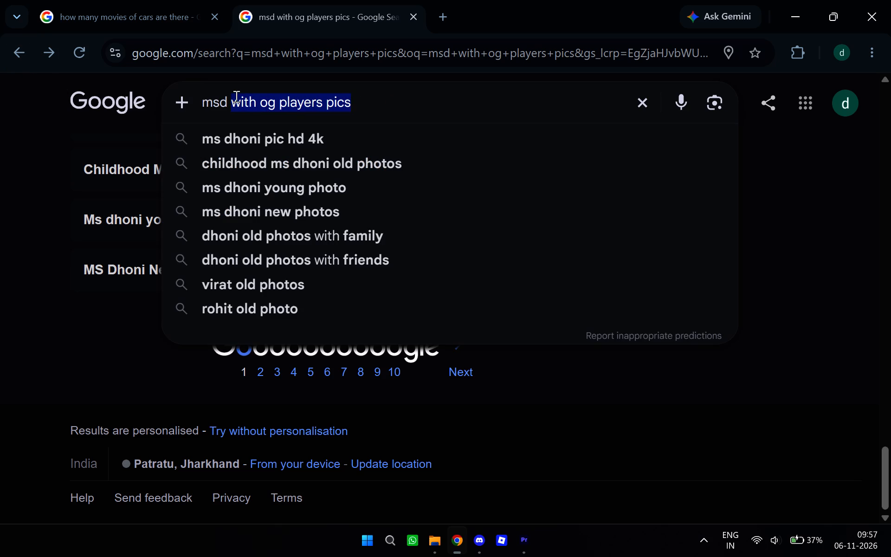
key(BackSpace)
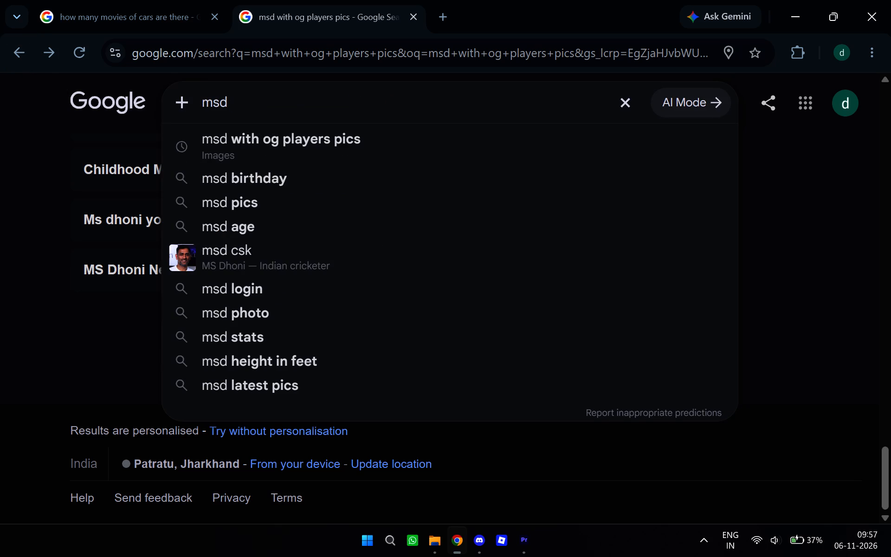
text(koli ro)
text(hit)
key(Return)
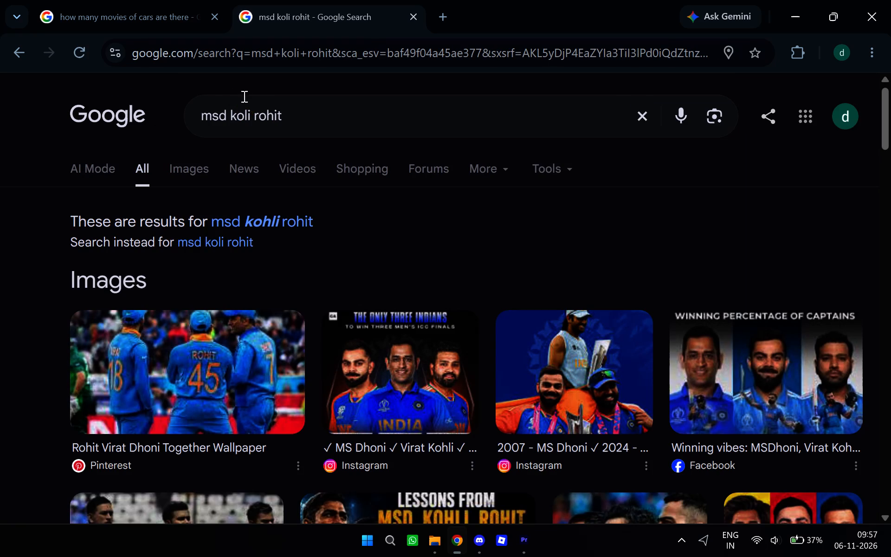
click(190, 164)
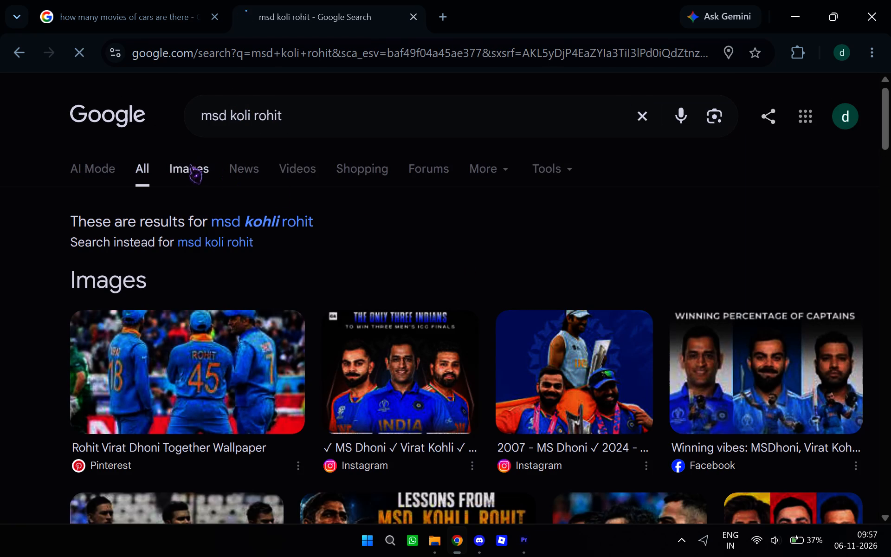
Preview the "Three GOATS in One Frame" and "2007 - MS Dhoni" image results, closing each preview.
click(357, 264)
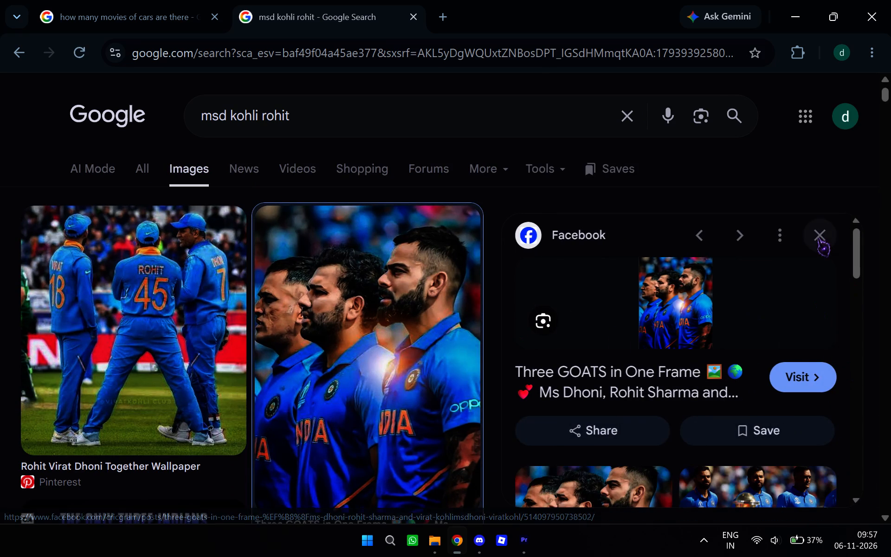
click(818, 237)
scroll(359, 261, down, 3)
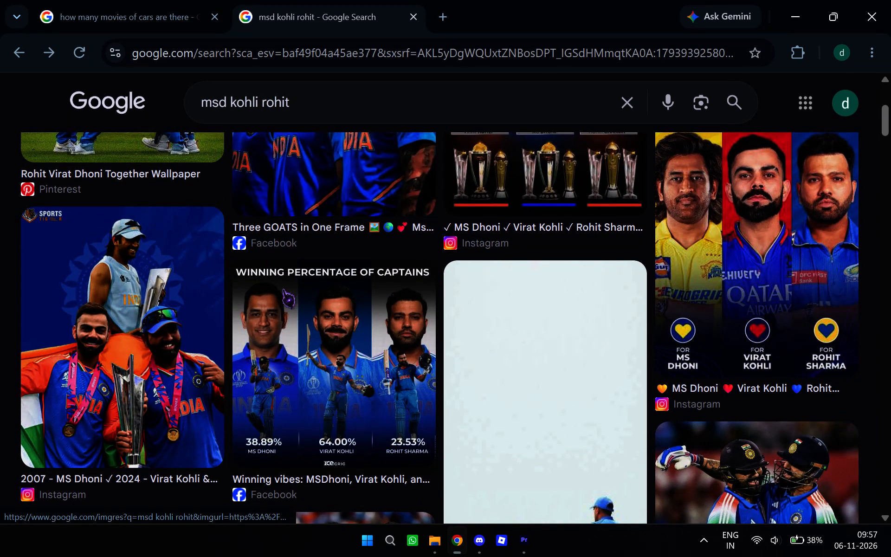
click(142, 291)
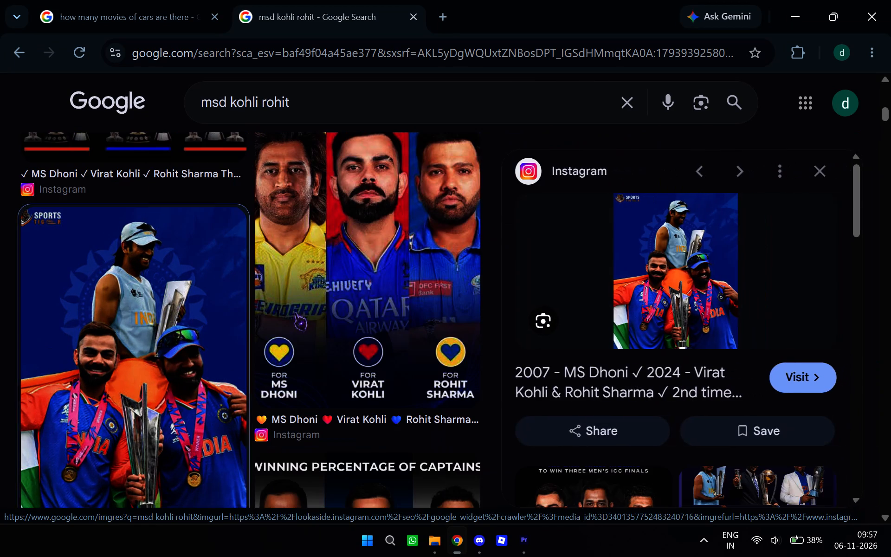
click(822, 157)
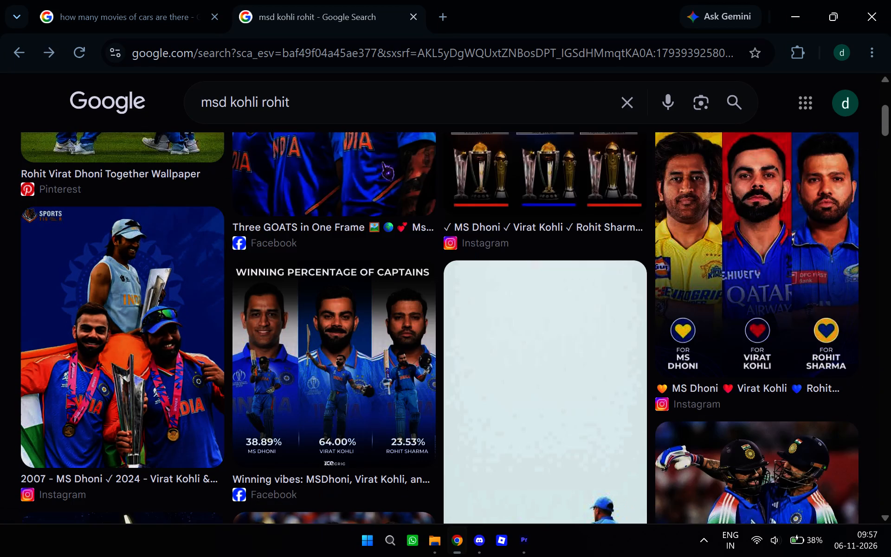
Open the Moneycontrol article "Cricket comes full circle" and try to enlarge its photo of Dhoni, Rohit Sharma and Virat Kohli.
scroll(186, 171, down, 3)
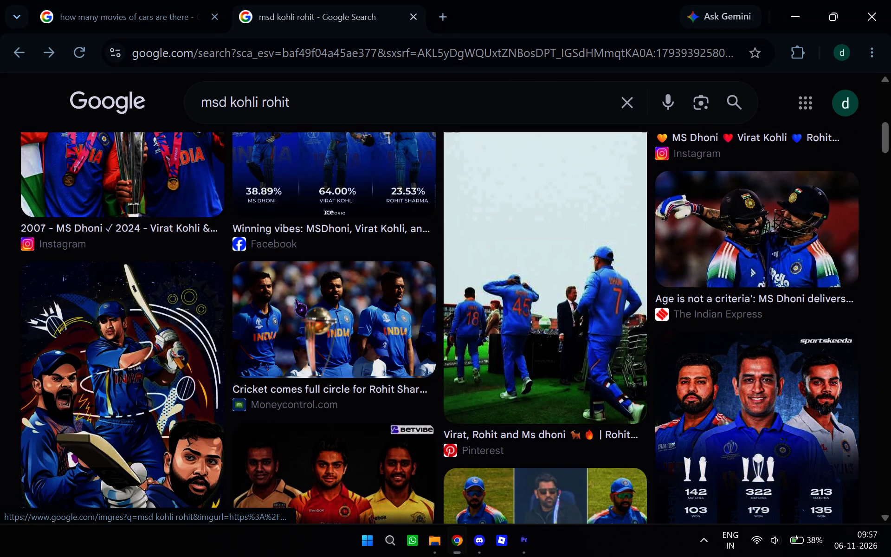
click(306, 403)
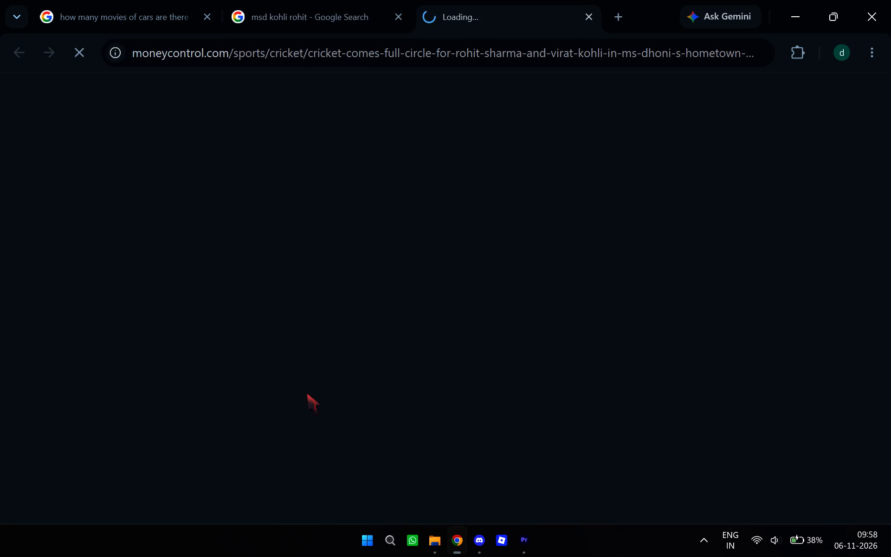
scroll(298, 273, down, 7)
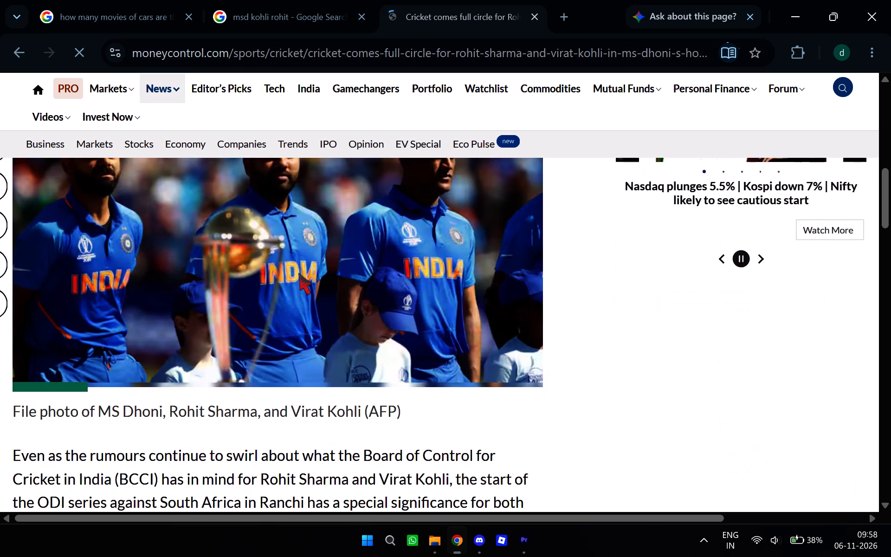
scroll(298, 273, up, 1)
click(298, 273)
double_click(298, 274)
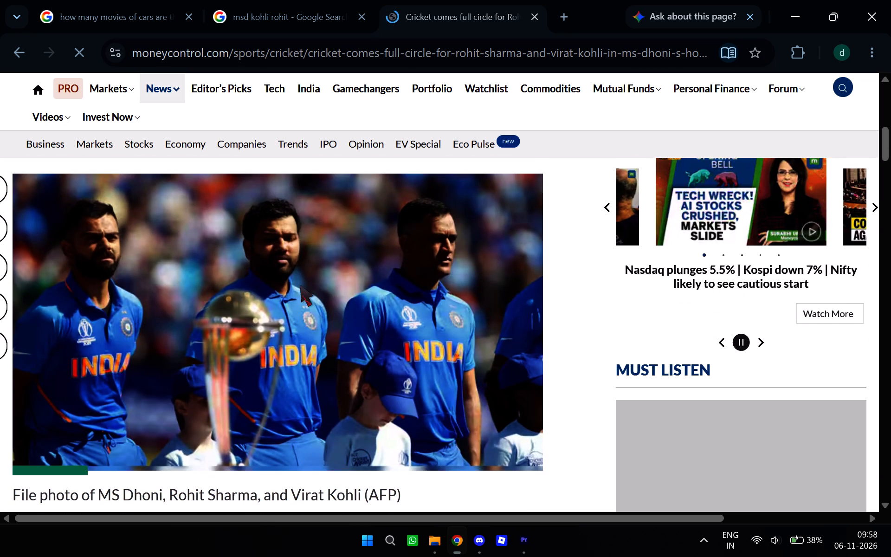
triple_click(229, 306)
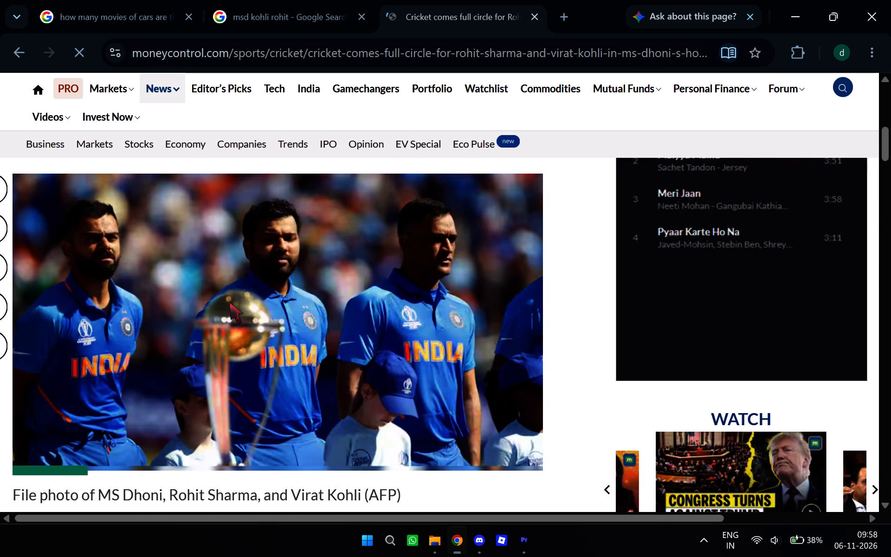
Capture a screenshot of the Moneycontrol article photo showing Virat Kohli, Rohit Sharma and MS Dhoni.
key(Print)
drag(9, 168, 42, 202)
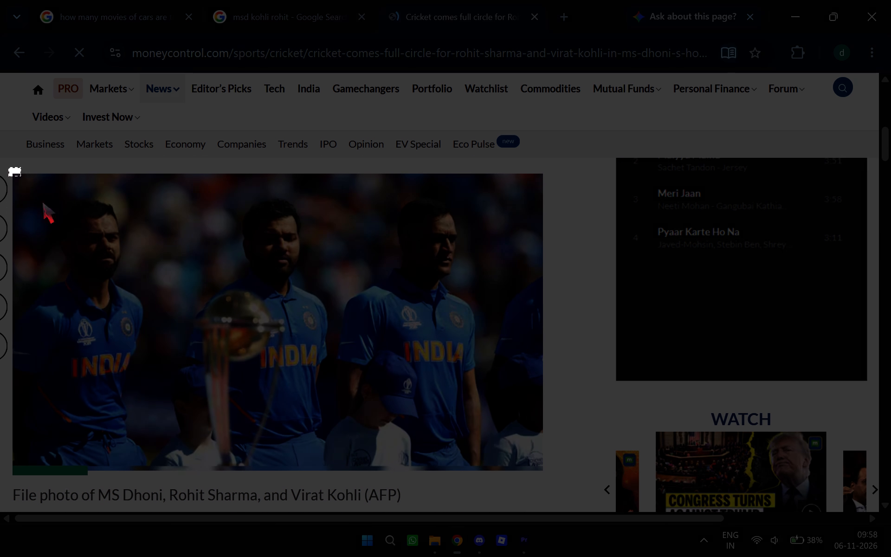
drag(42, 202, 562, 466)
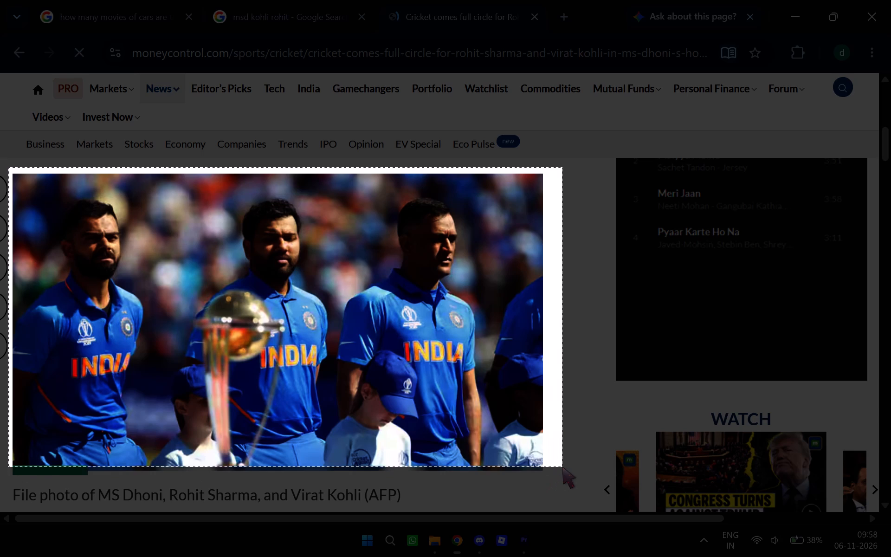
drag(562, 466, 553, 466)
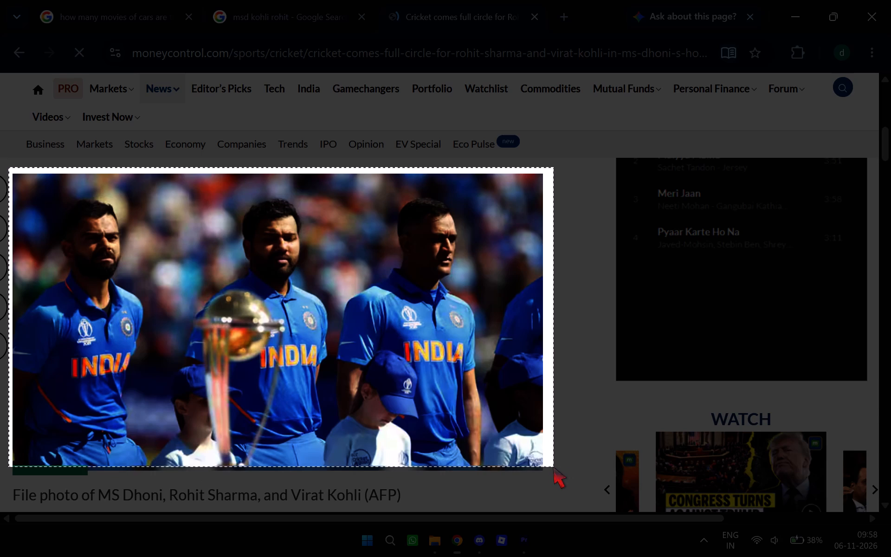
drag(553, 466, 548, 466)
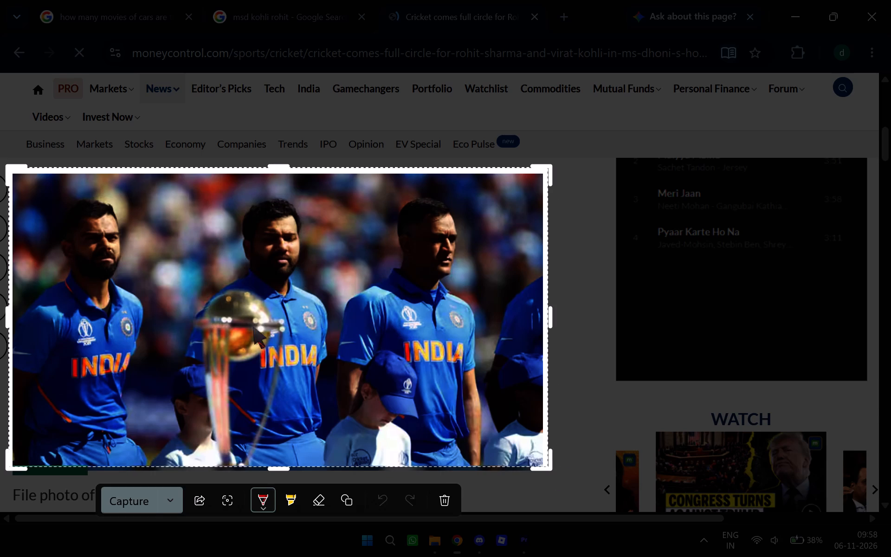
click(133, 499)
click(16, 41)
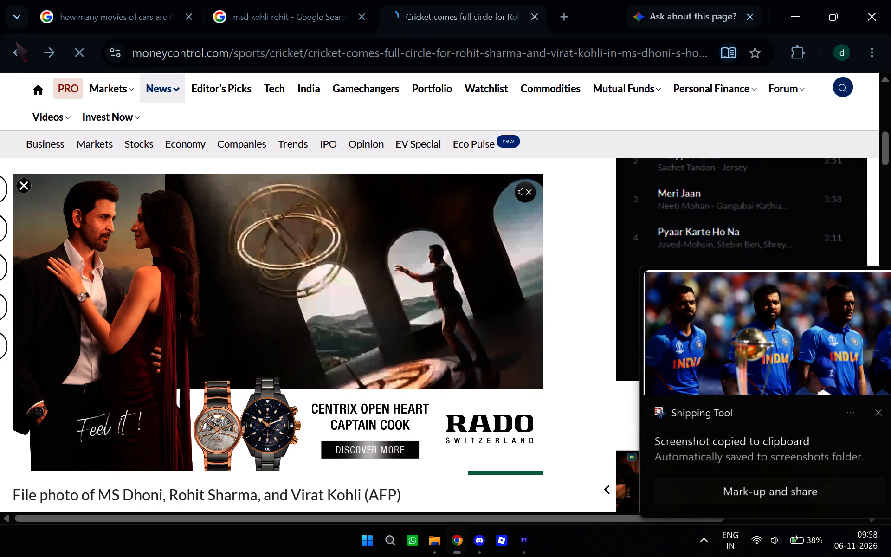
Leave the Moneycontrol article by closing its tab, returning to the "msd kohli rohit" image results.
click(16, 42)
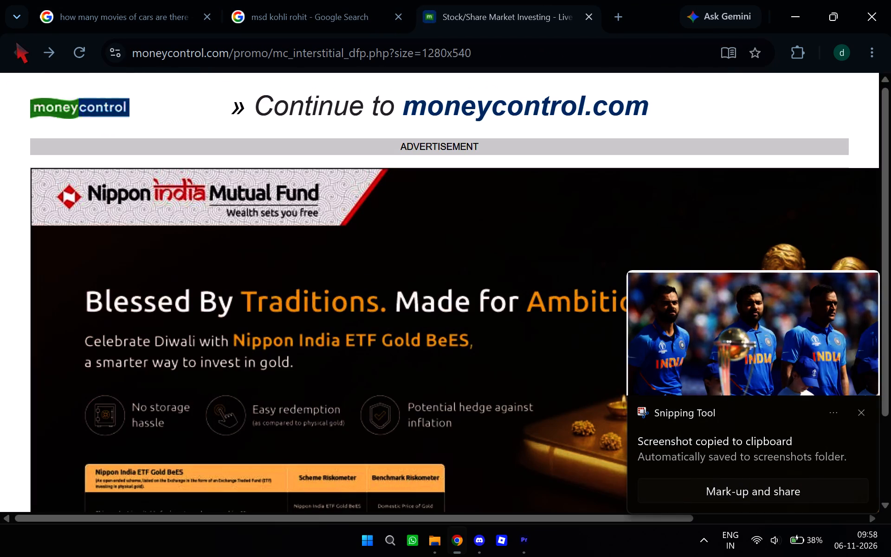
click(16, 42)
click(15, 52)
click(584, 18)
Open the Instagram post "Ms Dhoni, Virat Kohli and Rohit Sharma" from the image results and dismiss its sign-up prompt.
scroll(310, 250, down, 4)
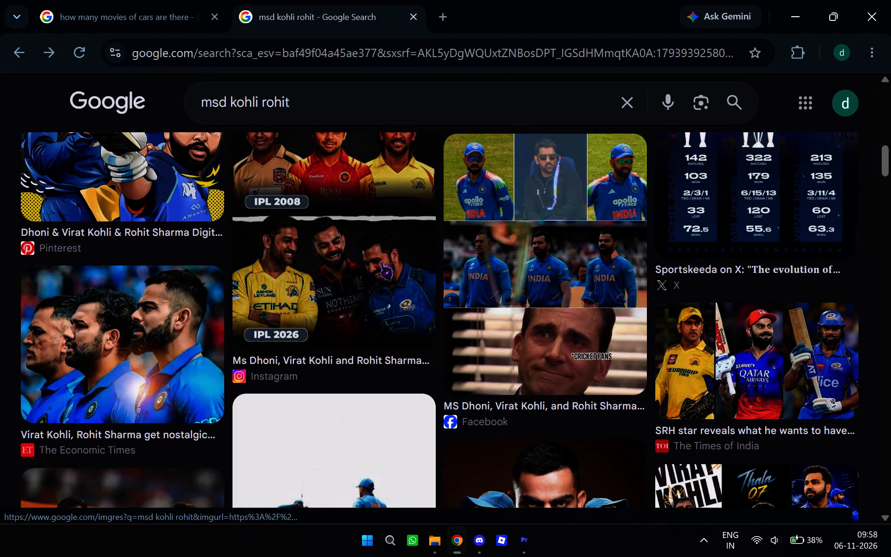
scroll(380, 261, up, 2)
click(364, 301)
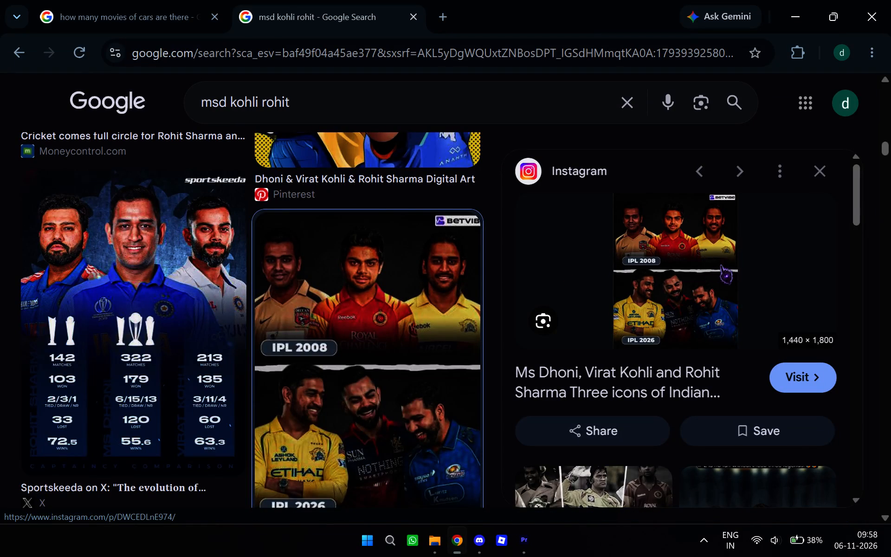
scroll(735, 257, up, 2)
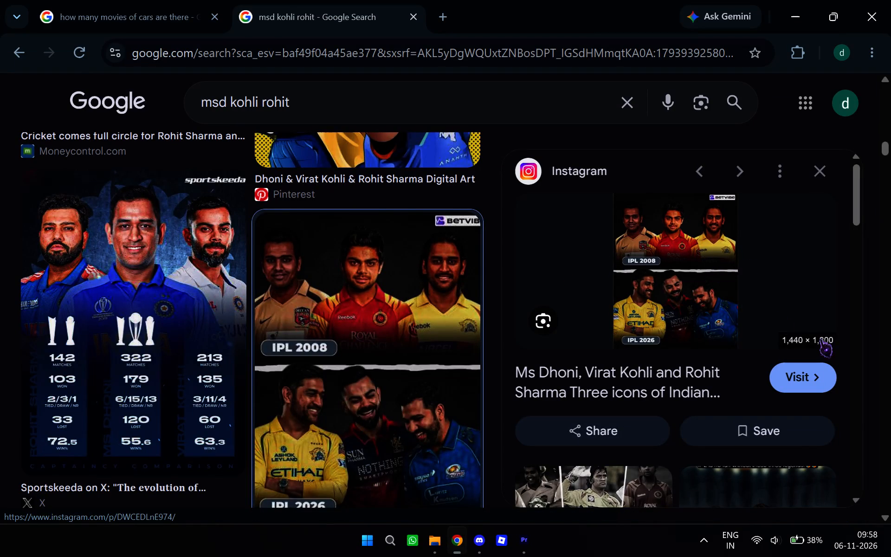
click(819, 337)
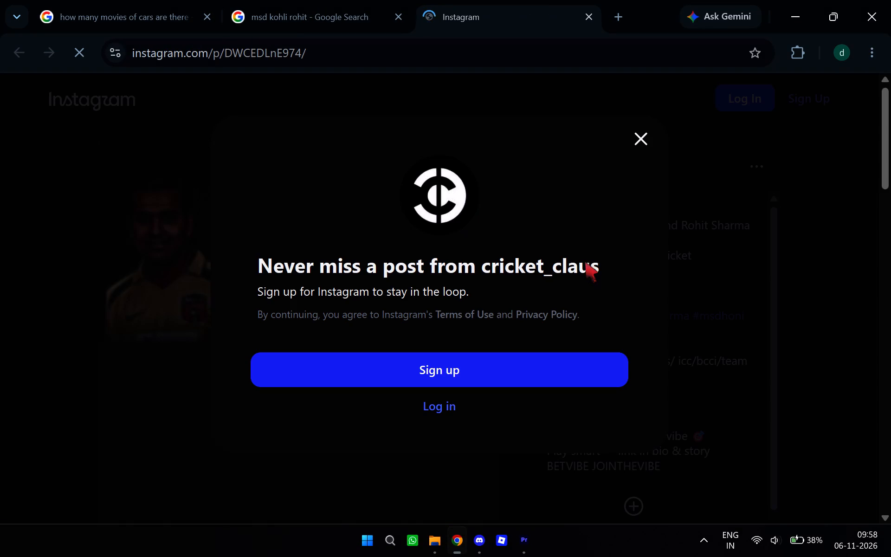
click(641, 141)
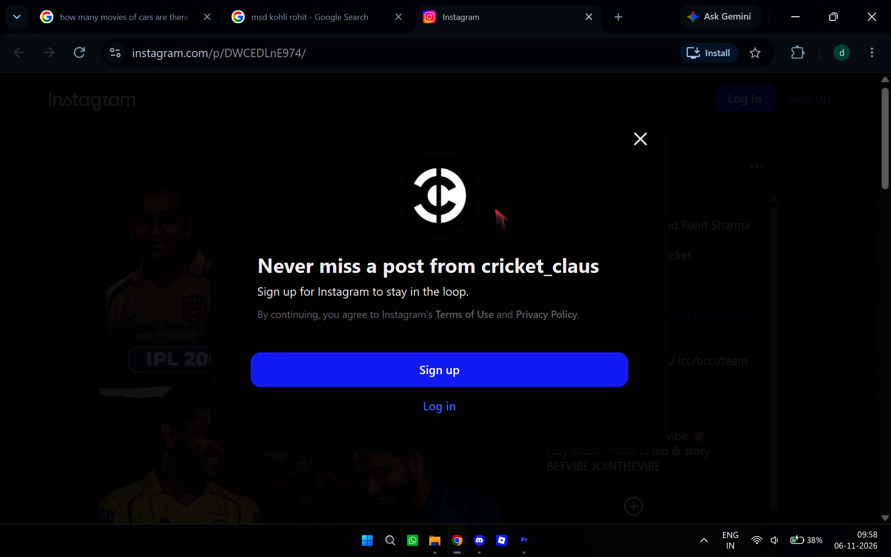
Capture a screenshot of the Instagram post's full IPL 2008 and IPL 2026 picture, with the page scaled to 75%.
scroll(494, 210, down, 3)
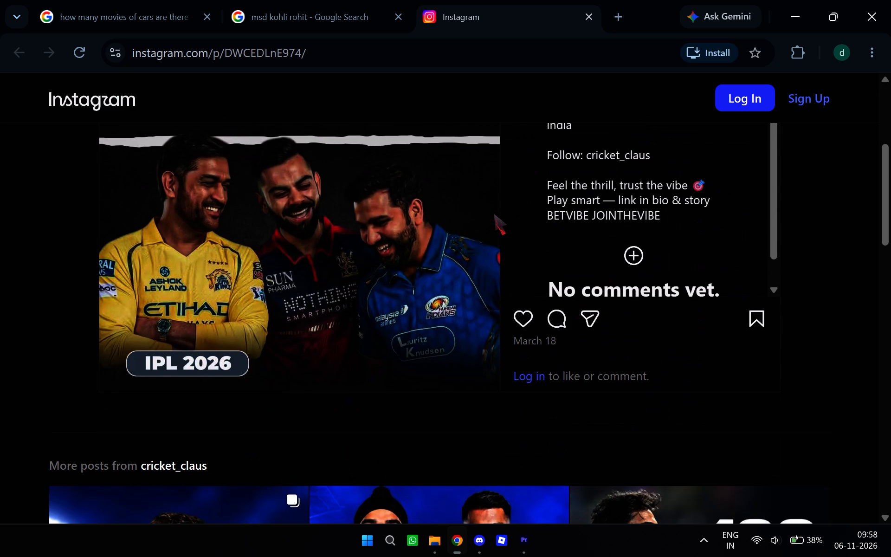
scroll(494, 214, up, 3)
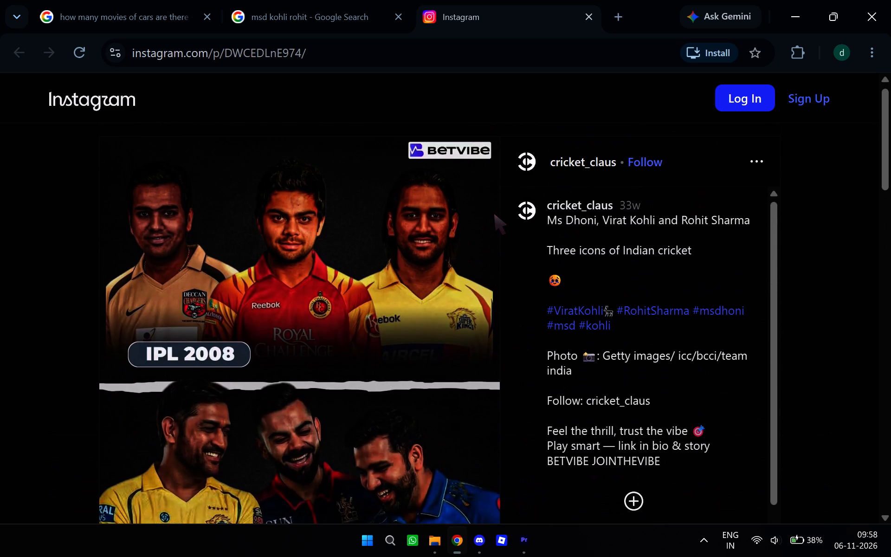
scroll(494, 214, down, 1)
ctrl+scroll(494, 214, down, 2)
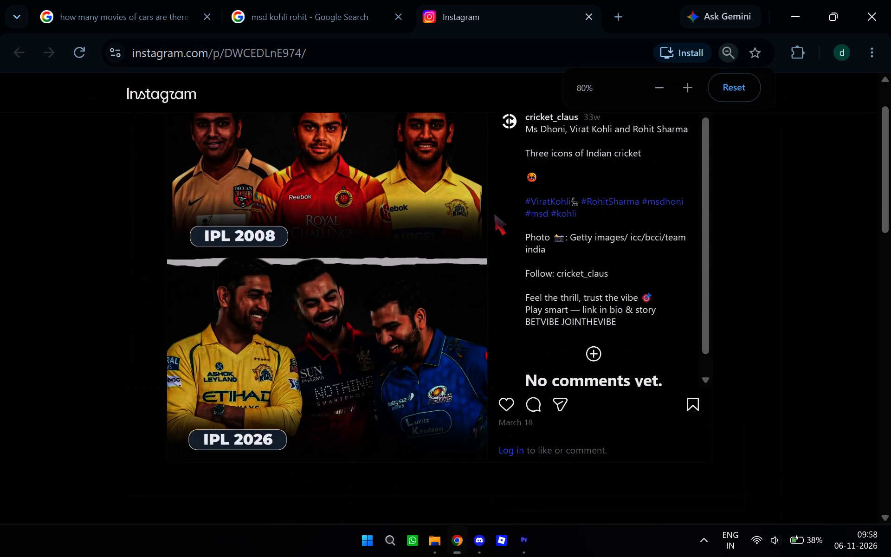
scroll(494, 214, up, 1)
ctrl+scroll(494, 214, down, 1)
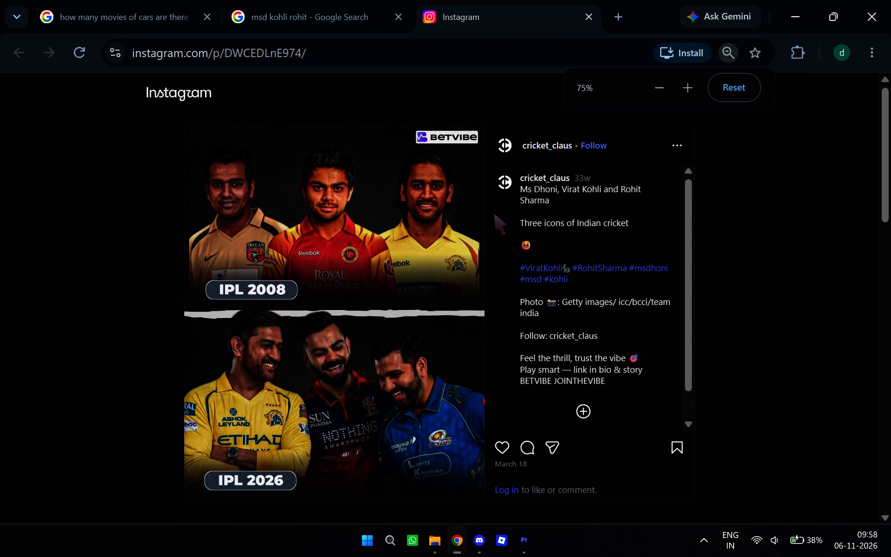
key(Print)
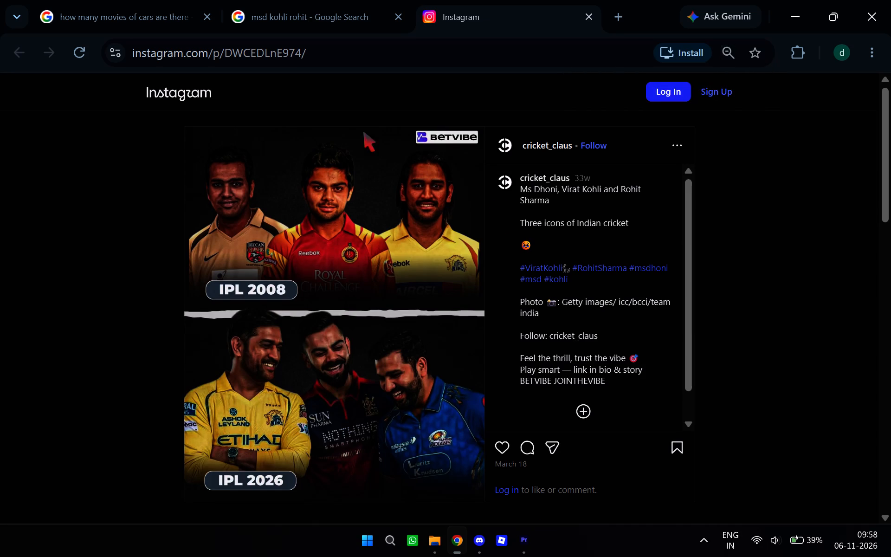
drag(178, 122, 462, 471)
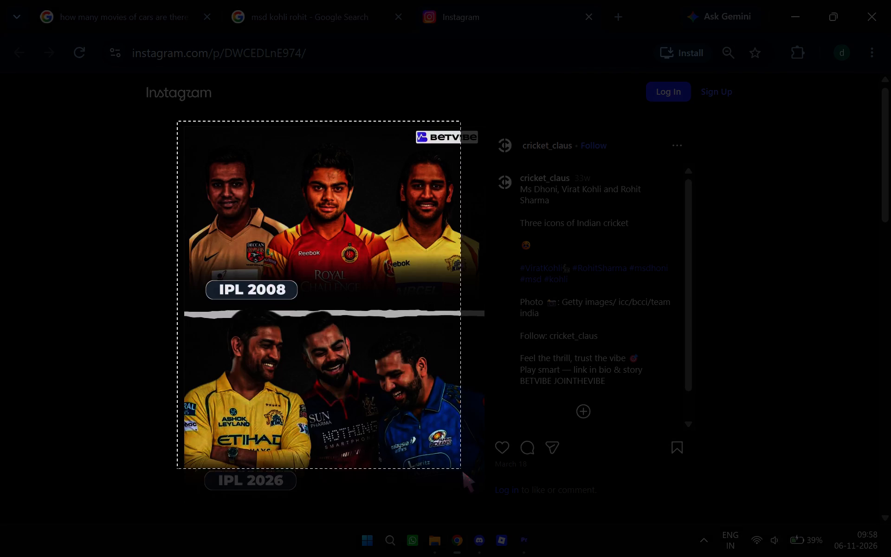
drag(462, 471, 490, 507)
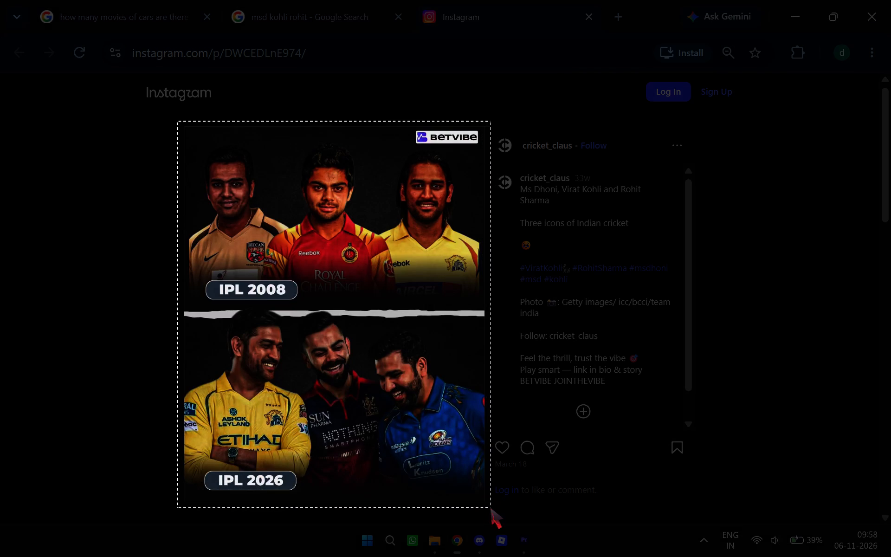
drag(490, 507, 491, 508)
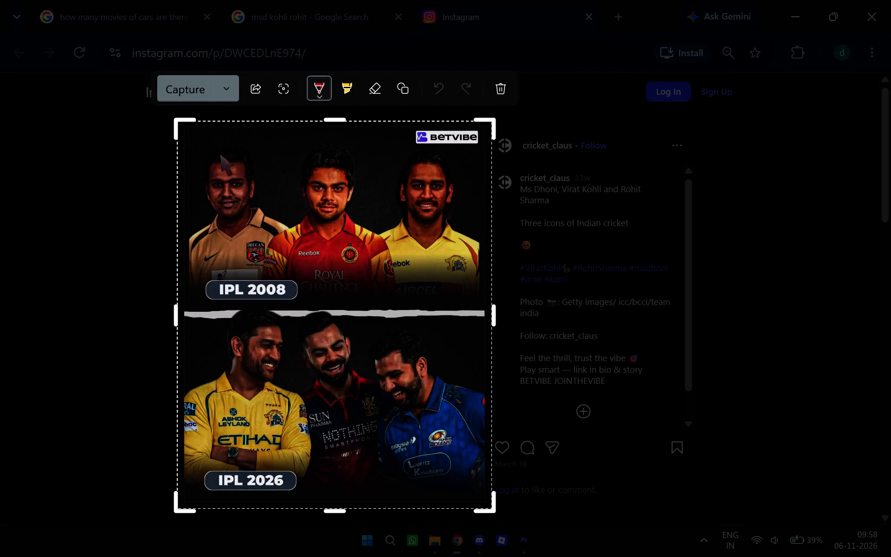
click(190, 90)
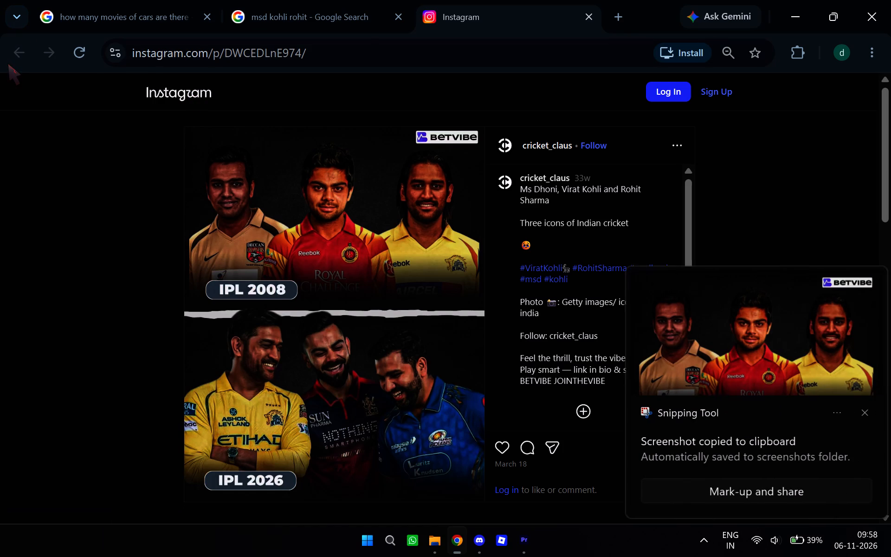
Close the Instagram post's tab to return to the image results.
click(8, 64)
click(8, 52)
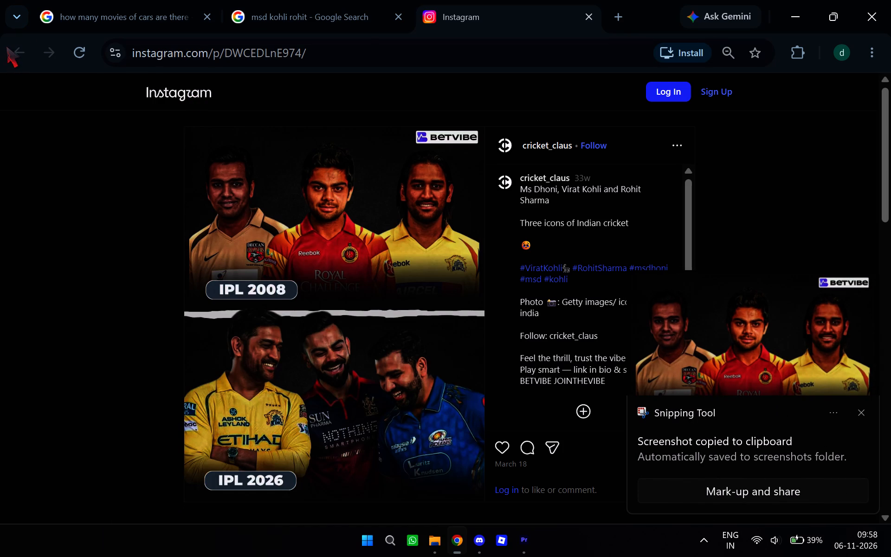
click(593, 14)
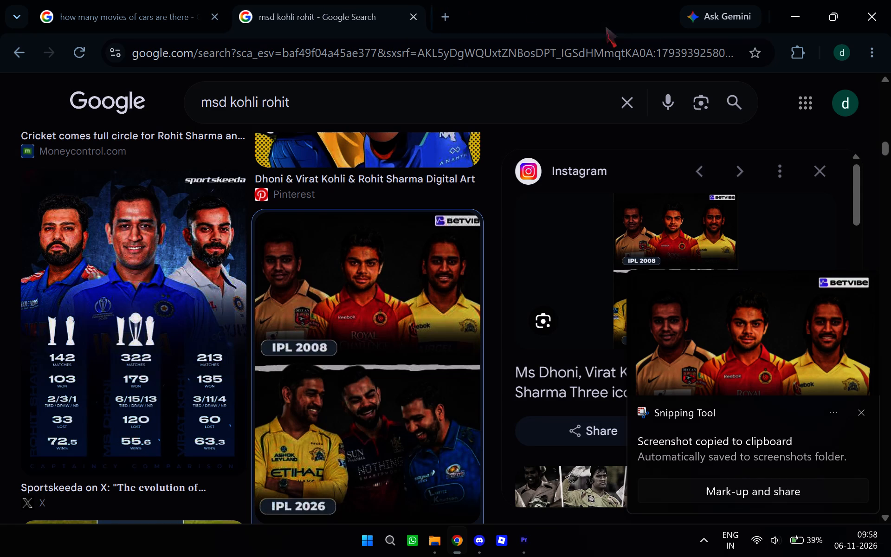
Delete the Instagram entry from the browsing history, closing the History page when done.
click(869, 54)
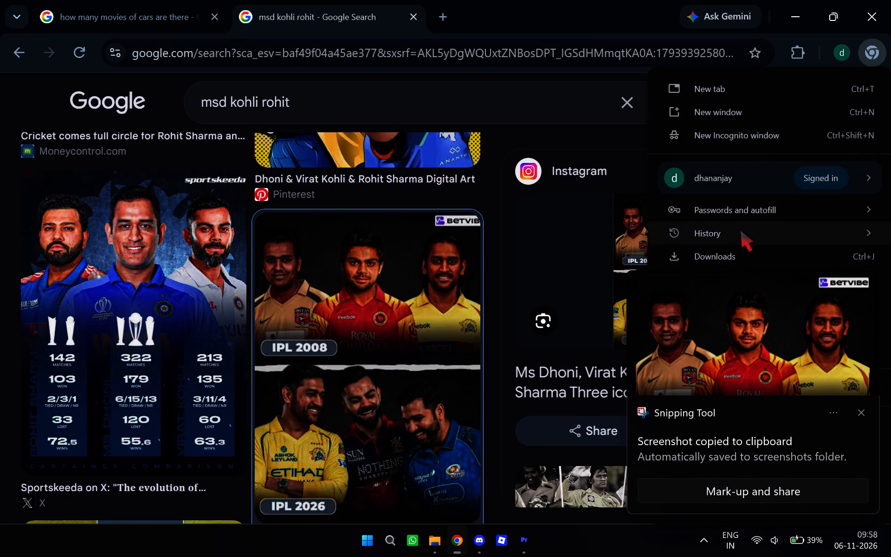
click(740, 230)
double_click(710, 230)
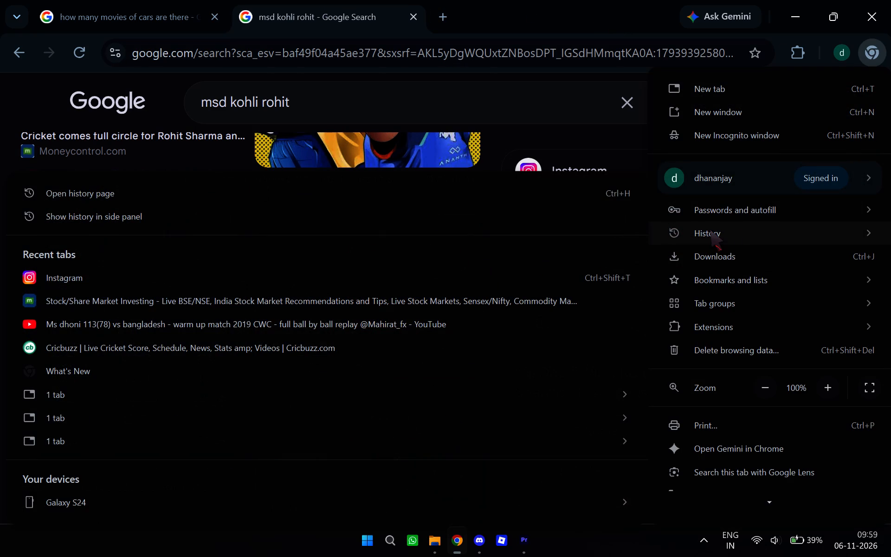
click(333, 189)
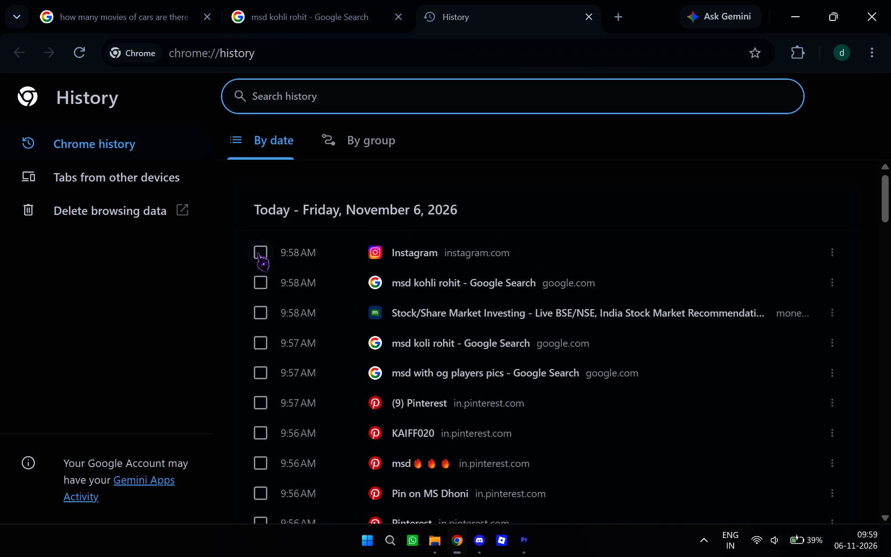
scroll(325, 194, down, 2)
scroll(324, 197, up, 4)
click(256, 248)
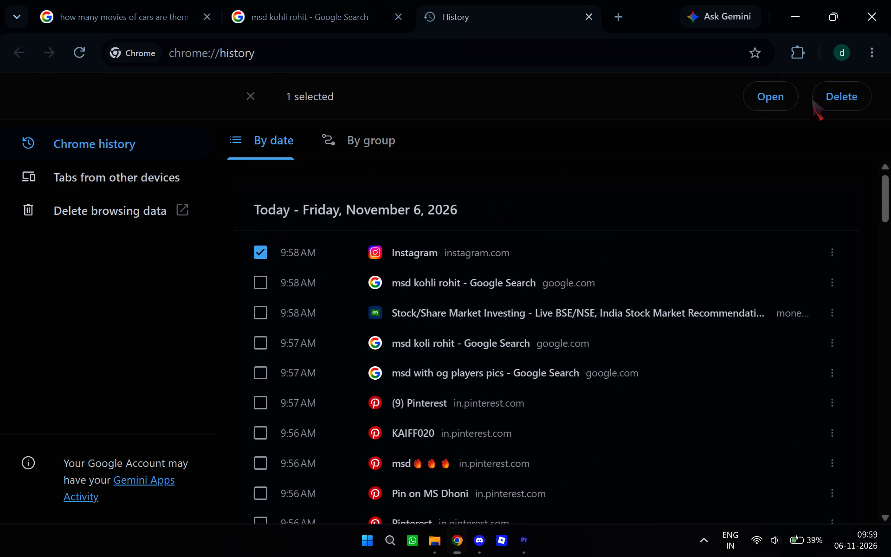
click(823, 100)
click(607, 322)
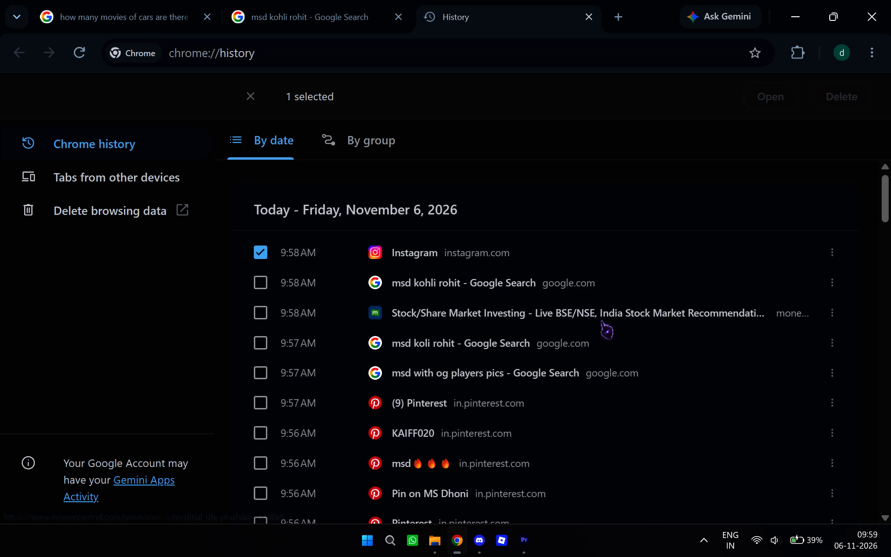
click(12, 50)
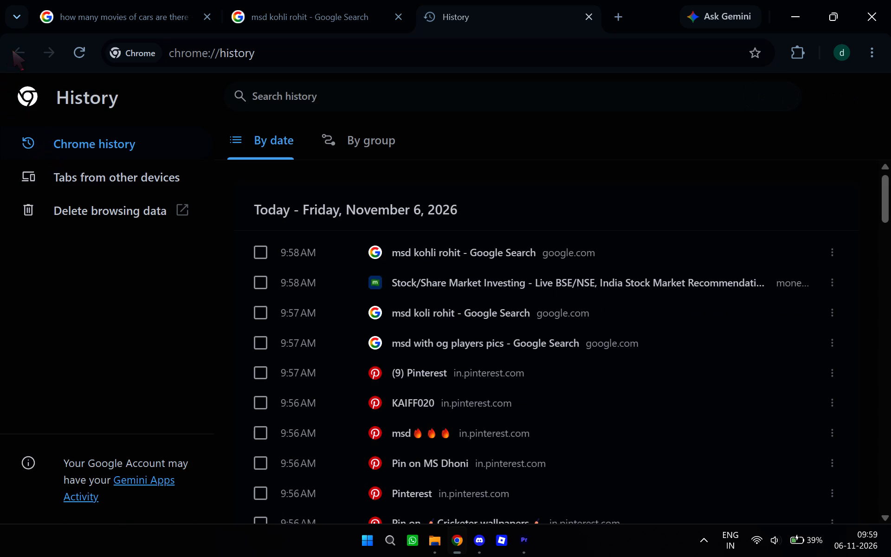
click(589, 15)
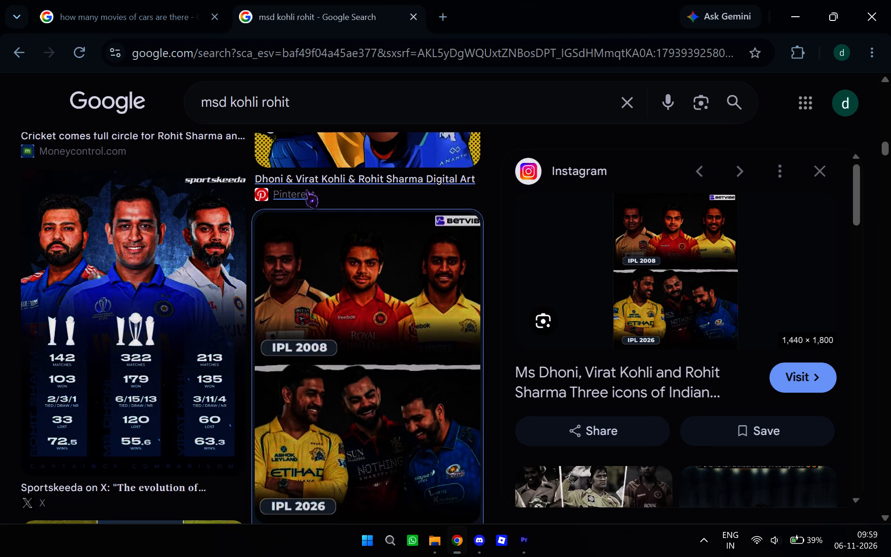
Close the Instagram preview and examine more "msd kohli rohit" image results, previewing the Facebook "together in one frame" picture.
scroll(307, 218, down, 1)
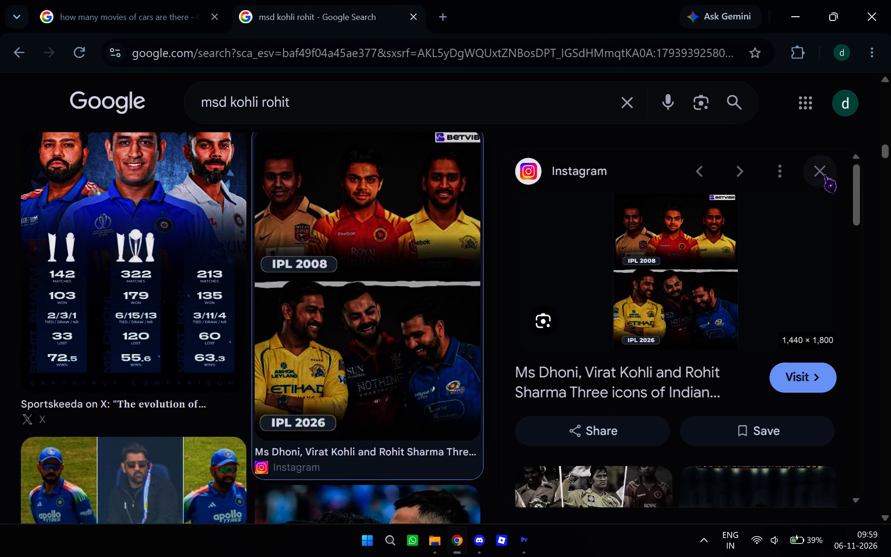
click(824, 174)
scroll(446, 220, down, 1)
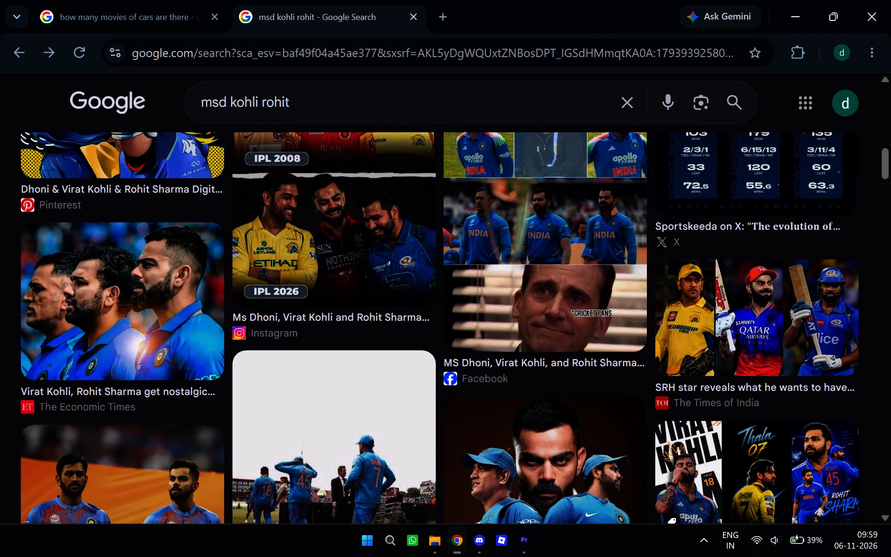
scroll(443, 225, up, 2)
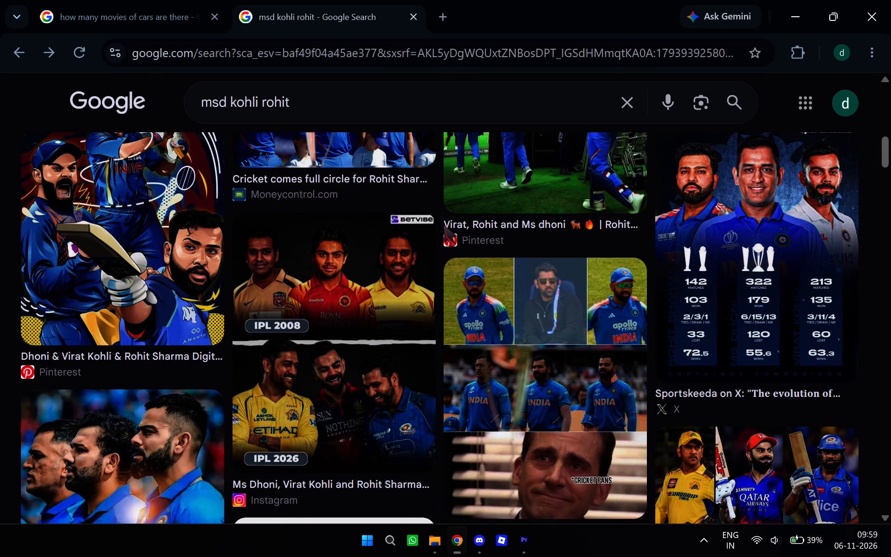
scroll(444, 222, down, 1)
click(563, 245)
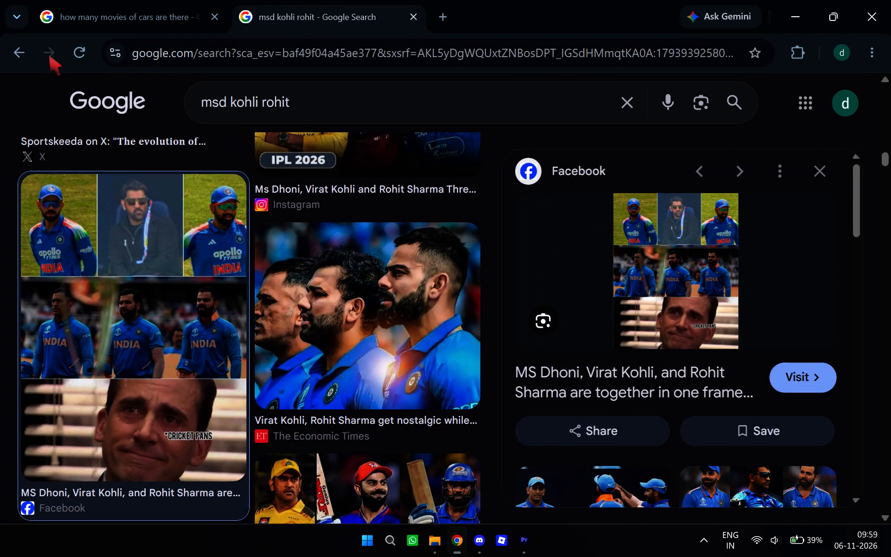
click(15, 41)
scroll(202, 226, down, 3)
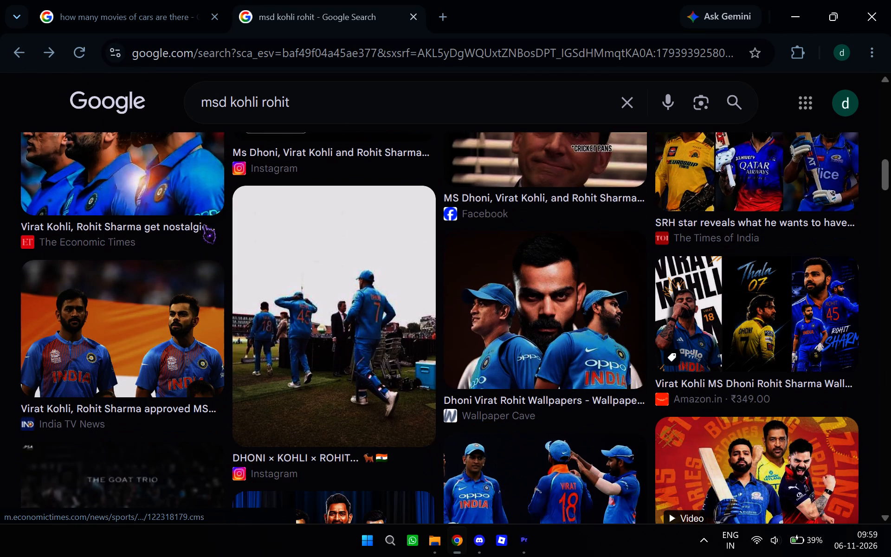
Switch to the Downloads folder in File Explorer beside Premiere and narrow its navigation pane to reveal the file names.
click(444, 528)
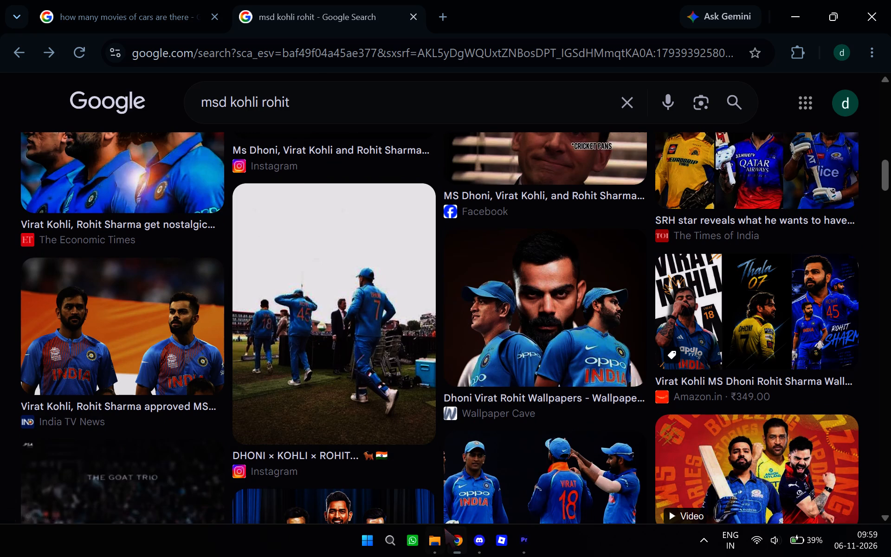
click(455, 539)
click(456, 539)
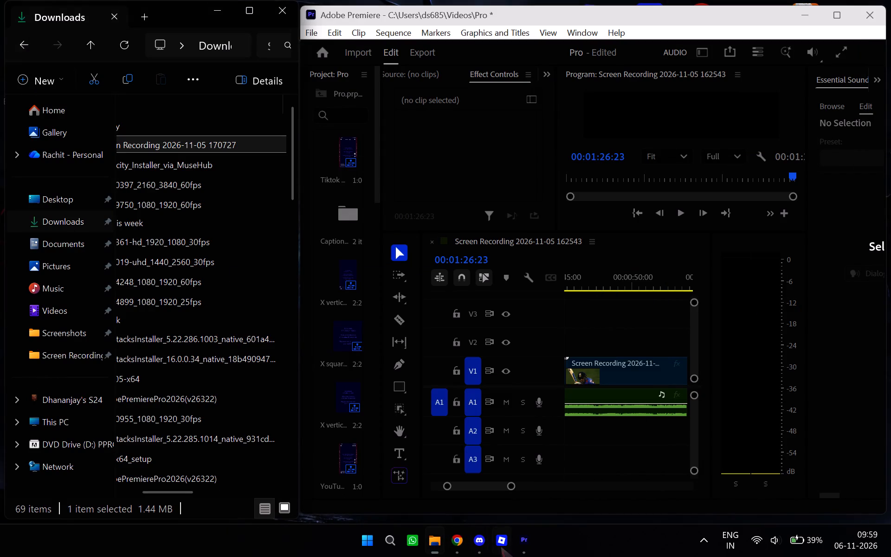
scroll(285, 270, up, 4)
scroll(222, 194, down, 5)
scroll(222, 194, up, 8)
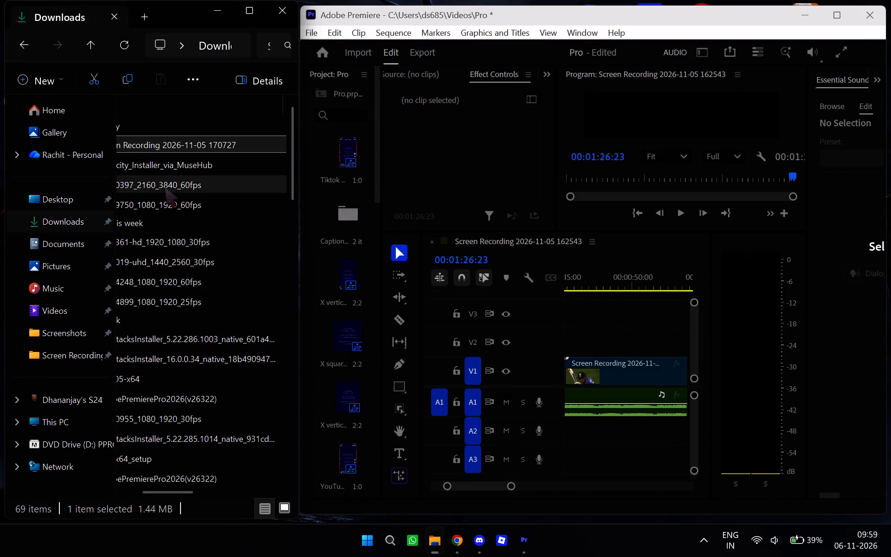
drag(118, 185, 112, 186)
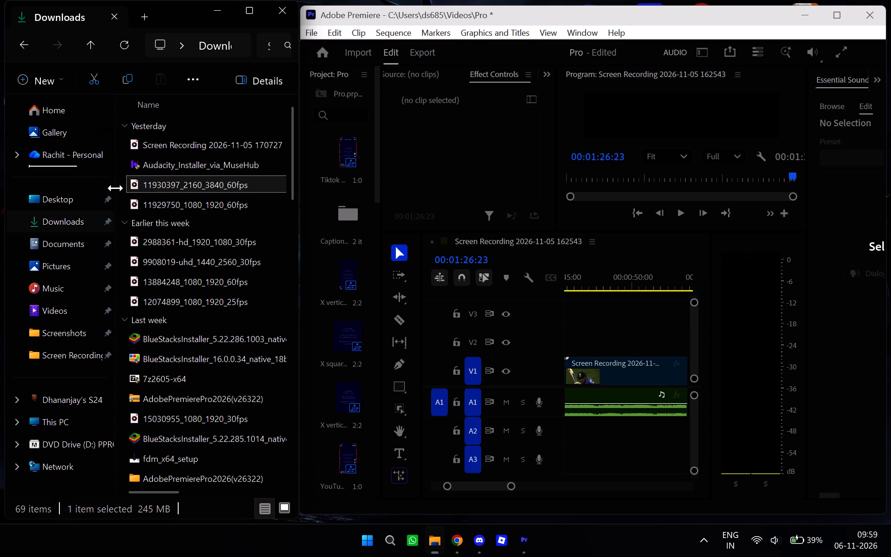
drag(115, 197, 105, 198)
scroll(186, 162, up, 4)
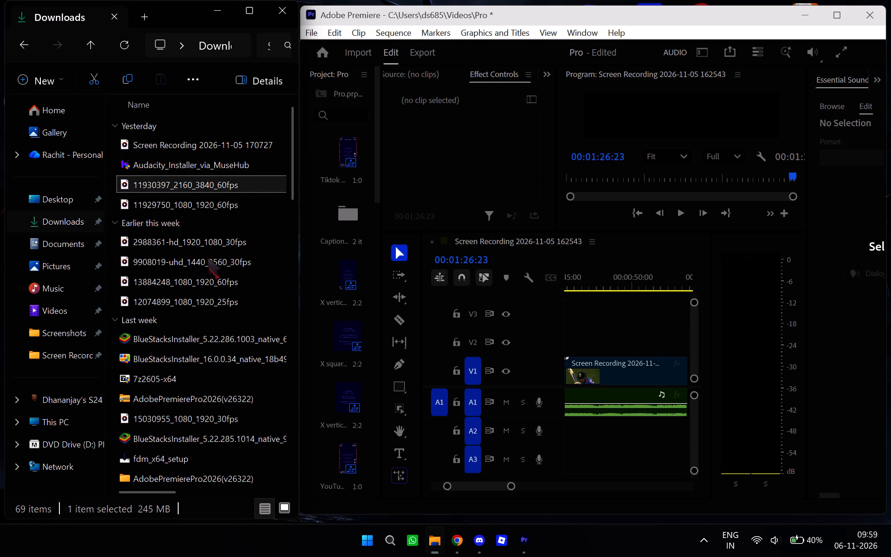
Open the Screenshots folder in File Explorer and find the cricket captures from 2026-11-06.
scroll(202, 273, down, 3)
scroll(201, 273, up, 5)
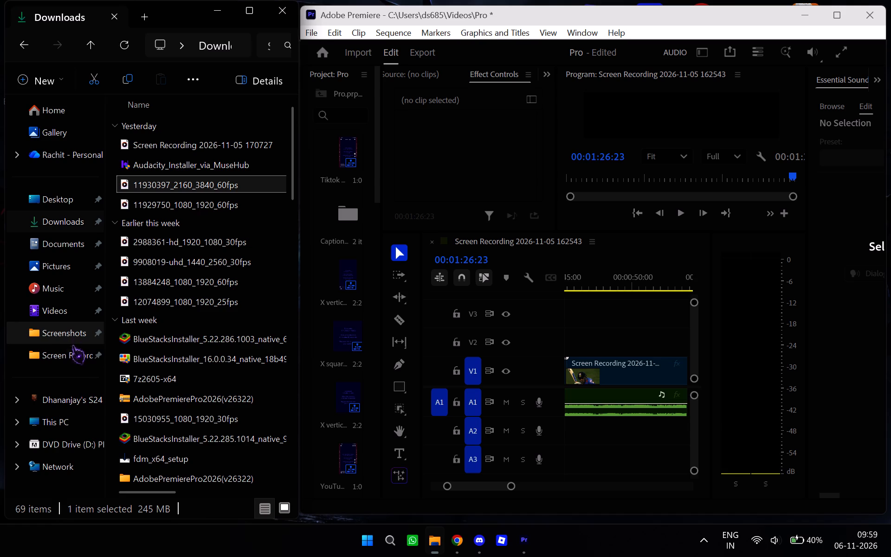
click(73, 335)
scroll(192, 235, down, 4)
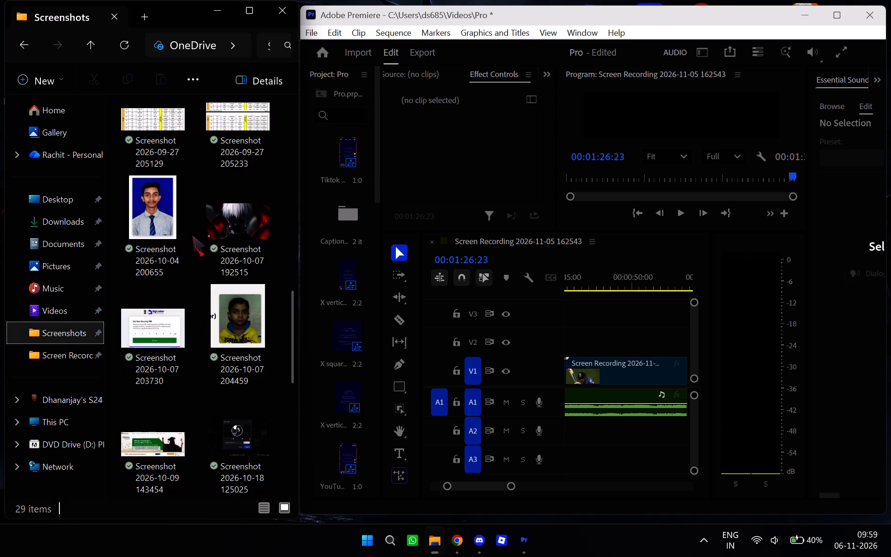
scroll(192, 235, up, 4)
scroll(192, 235, down, 6)
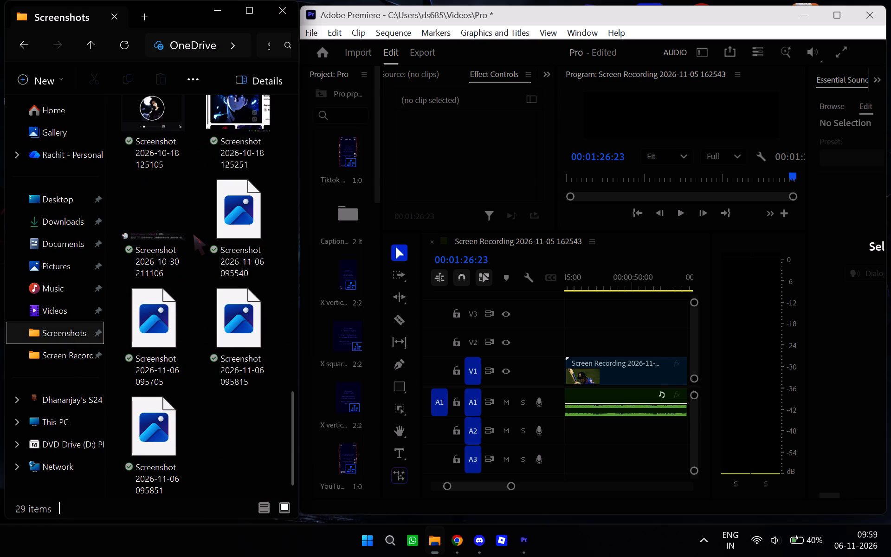
scroll(193, 234, down, 1)
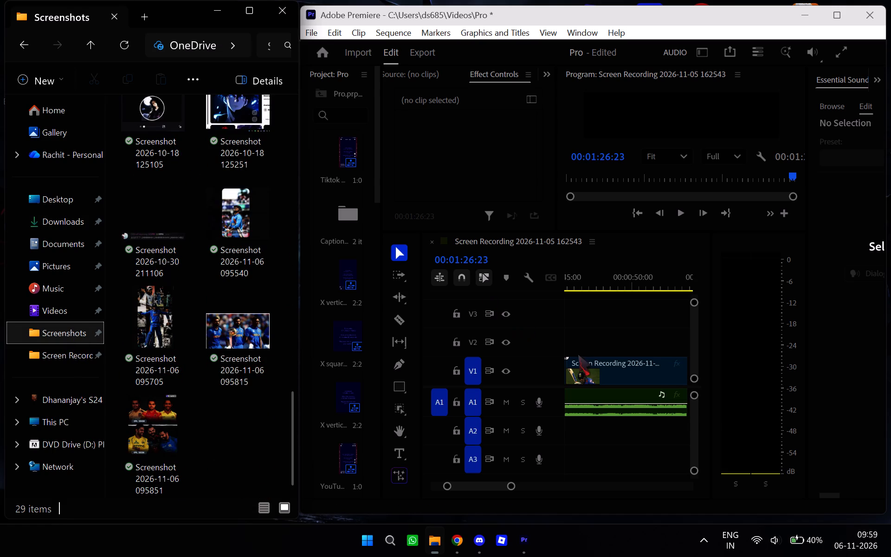
In the Premiere timeline, move the last two clips on V1 about 5 seconds later, starting with the final one.
scroll(598, 340, up, 20)
scroll(598, 340, up, 10)
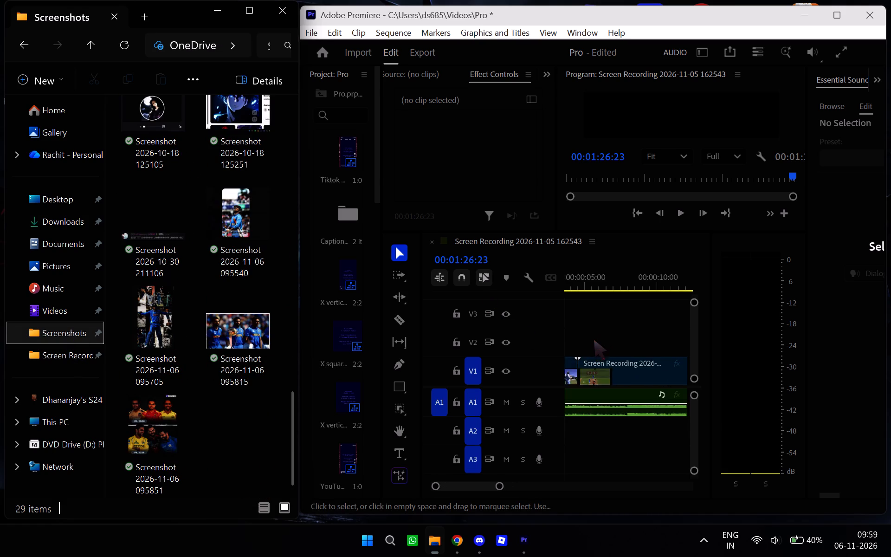
scroll(594, 339, up, 15)
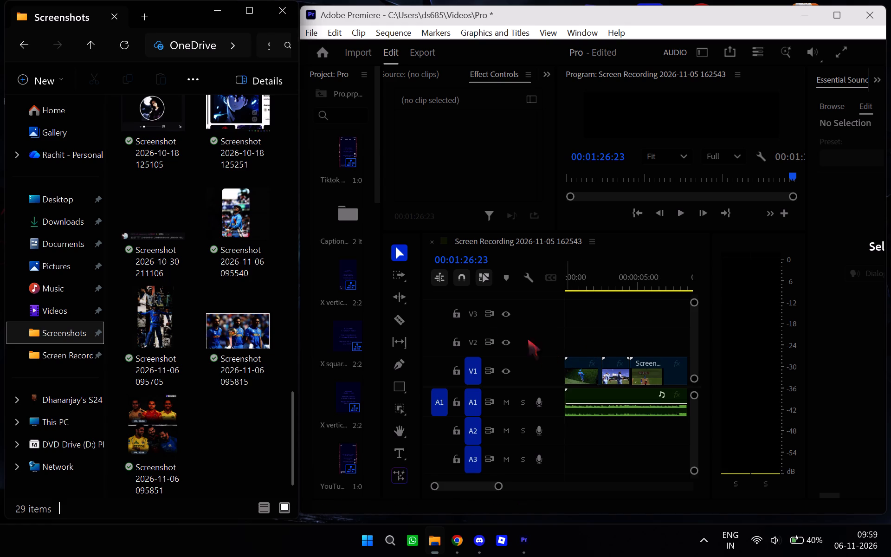
scroll(652, 341, down, 13)
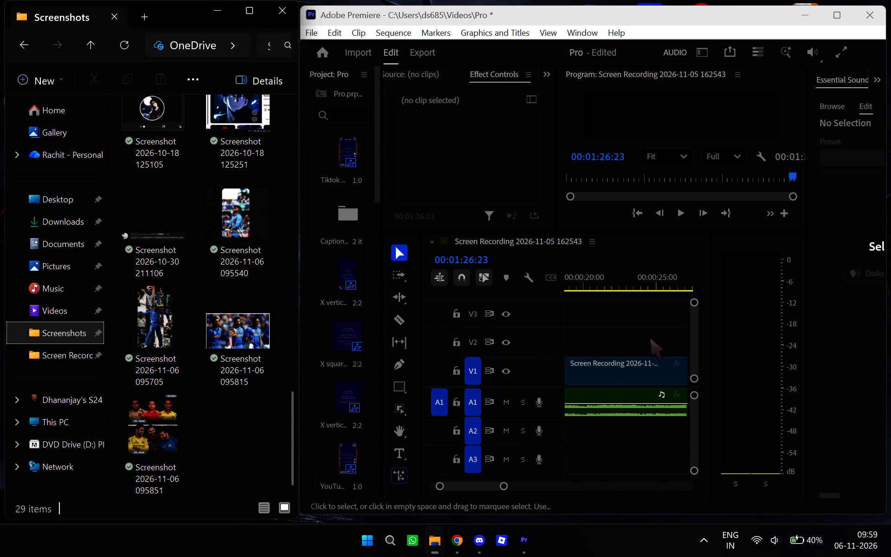
scroll(650, 338, down, 20)
scroll(650, 338, down, 13)
scroll(636, 338, up, 3)
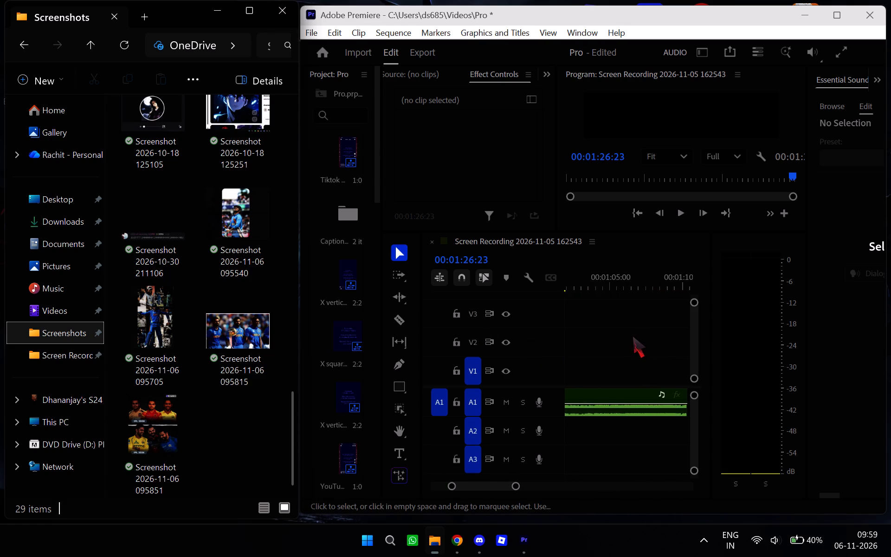
scroll(633, 336, up, 3)
drag(592, 361, 602, 363)
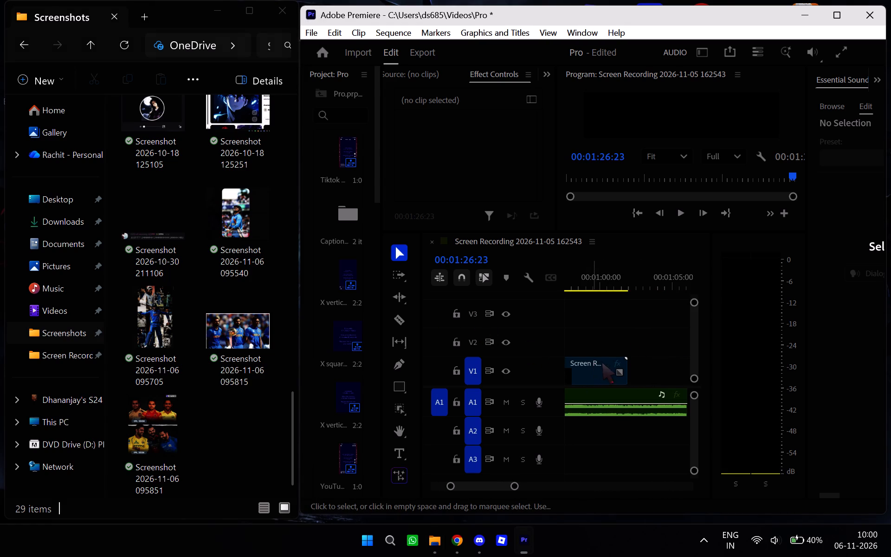
drag(602, 363, 626, 365)
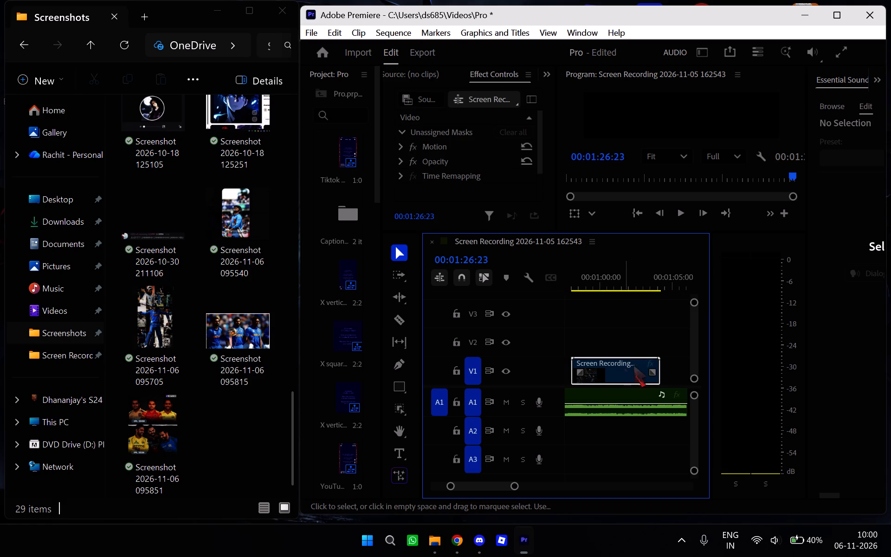
scroll(658, 345, down, 2)
drag(601, 365, 638, 365)
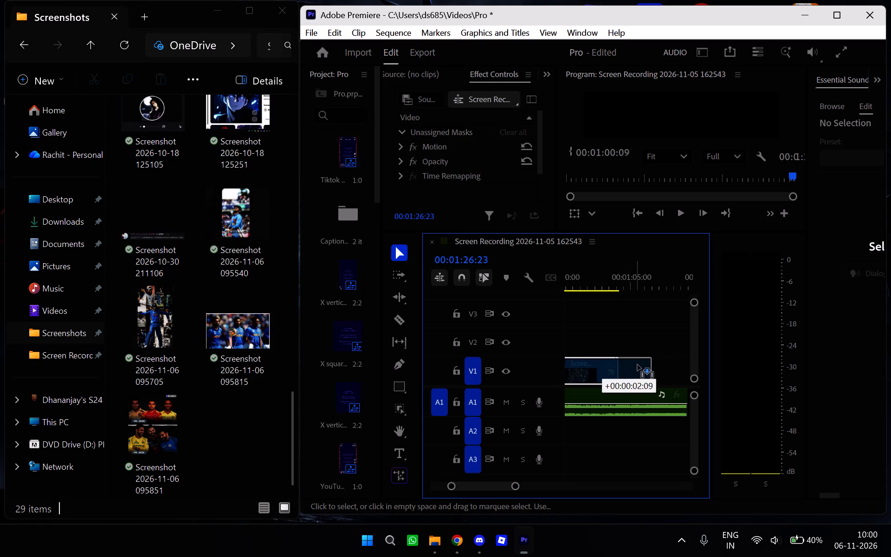
drag(638, 365, 644, 365)
scroll(619, 317, up, 5)
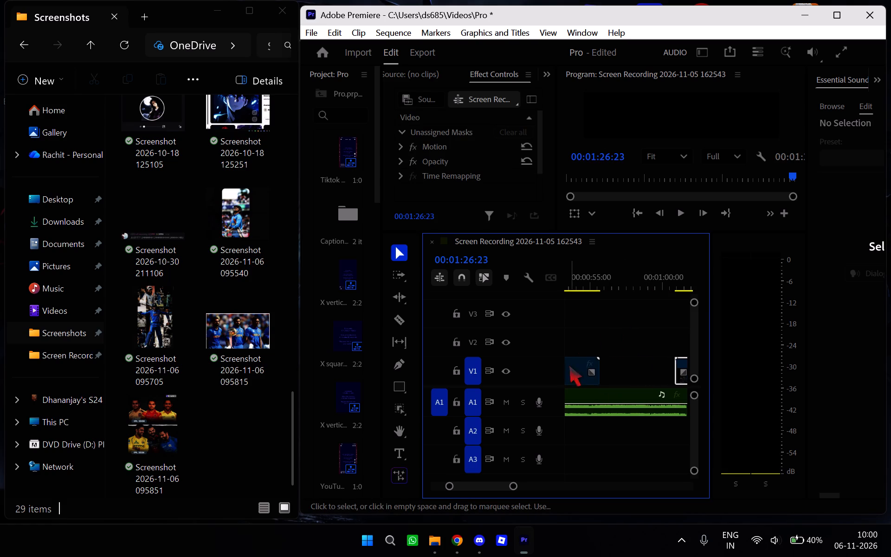
drag(569, 366, 639, 377)
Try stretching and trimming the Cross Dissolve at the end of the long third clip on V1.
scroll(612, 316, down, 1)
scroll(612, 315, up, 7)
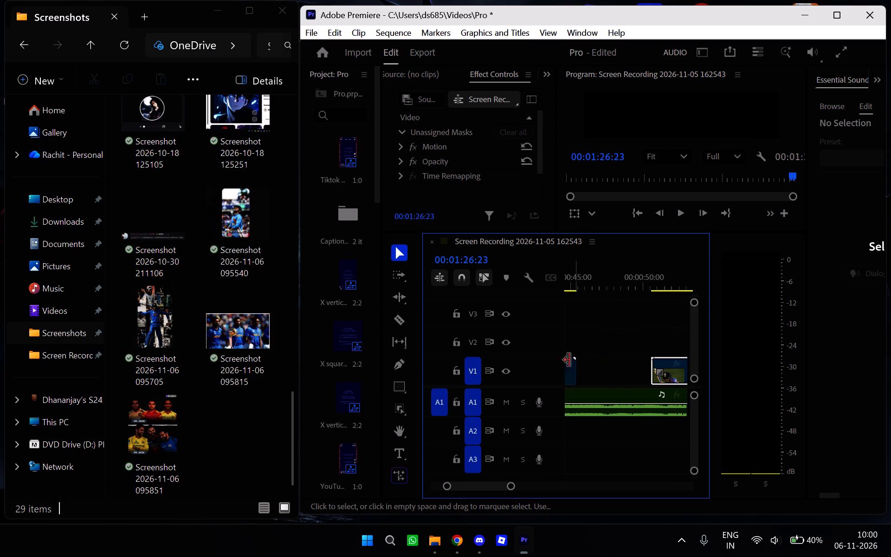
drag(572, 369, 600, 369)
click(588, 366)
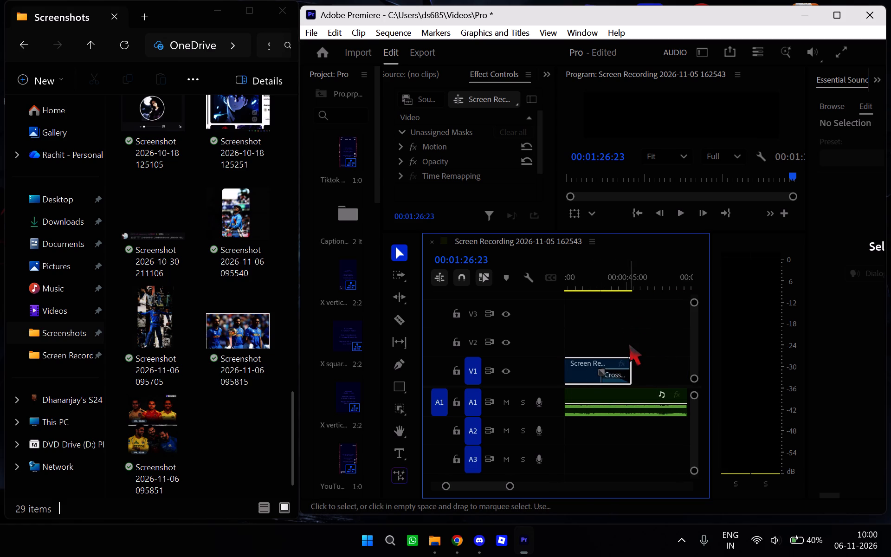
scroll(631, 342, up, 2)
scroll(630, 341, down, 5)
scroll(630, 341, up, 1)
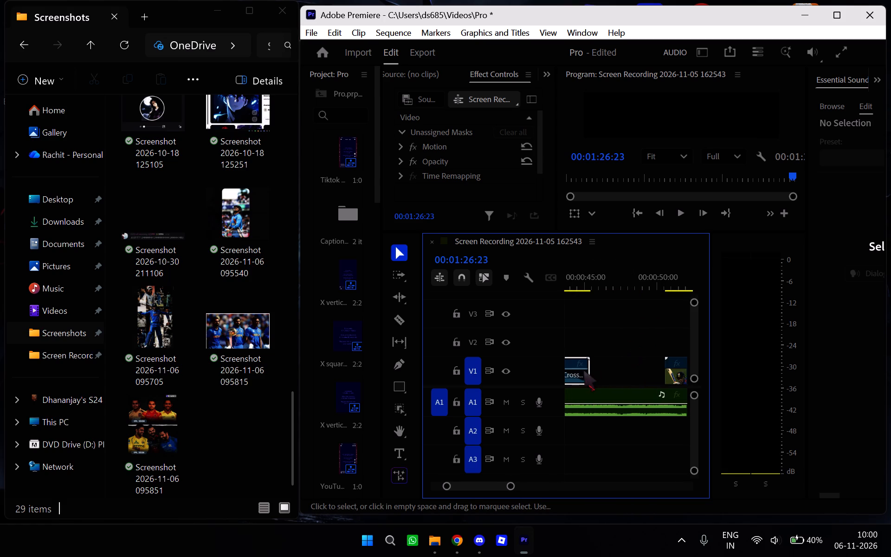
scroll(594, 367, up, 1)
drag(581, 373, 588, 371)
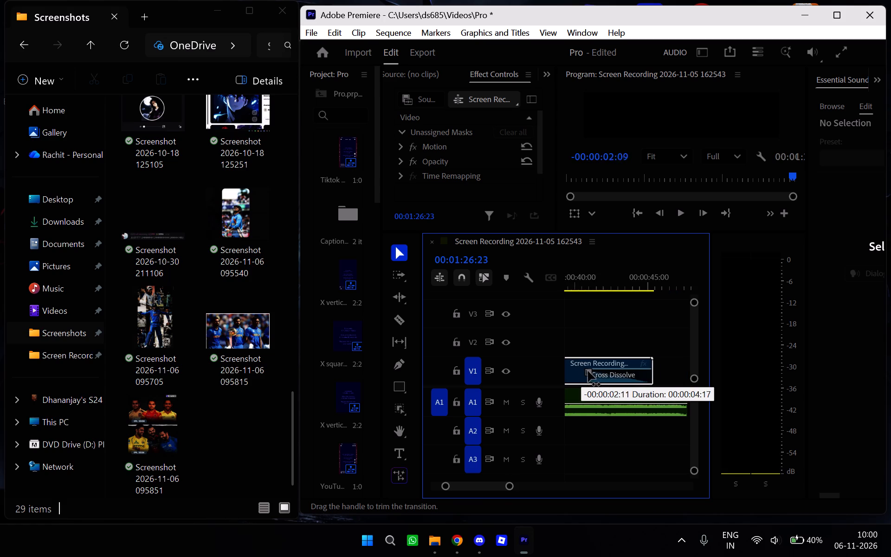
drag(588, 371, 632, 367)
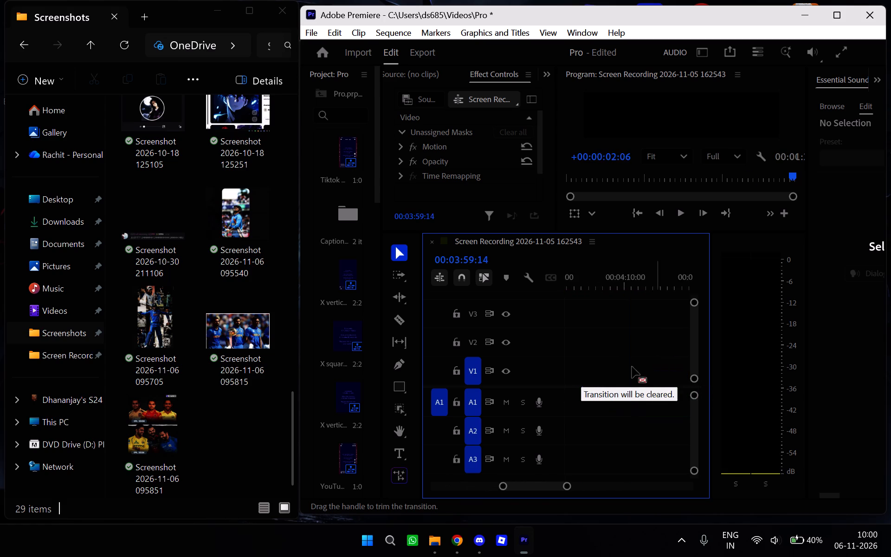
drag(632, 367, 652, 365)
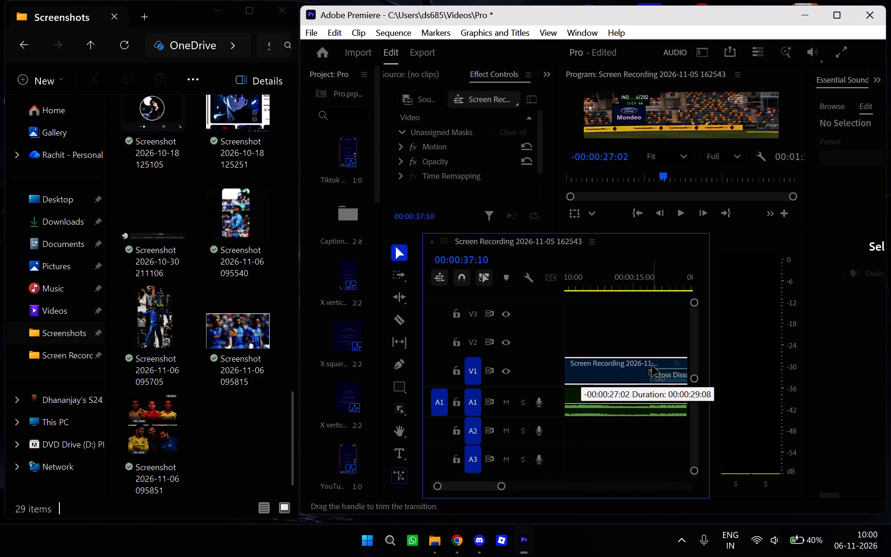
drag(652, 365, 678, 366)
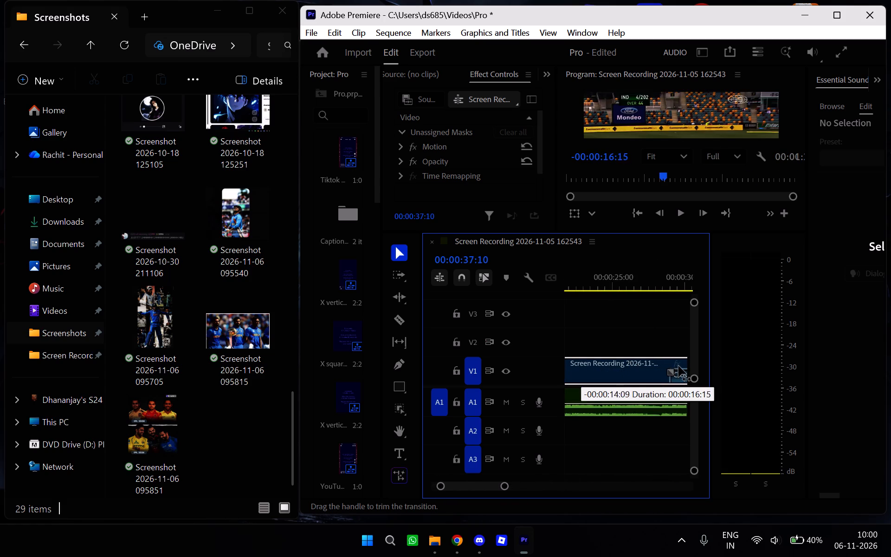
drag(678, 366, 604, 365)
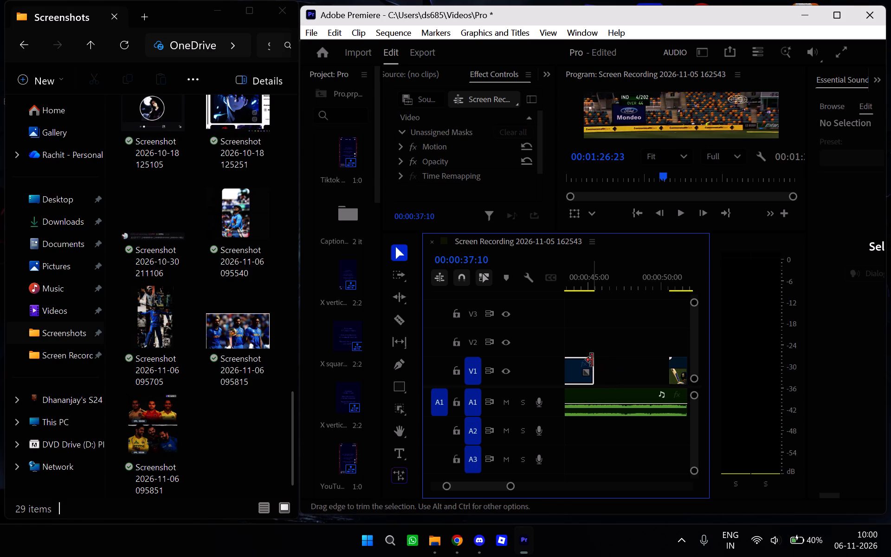
Move the long third clip, the second clip and the first clip on V1 about 5 seconds later, leaving a gap at the sequence start.
drag(576, 363, 588, 363)
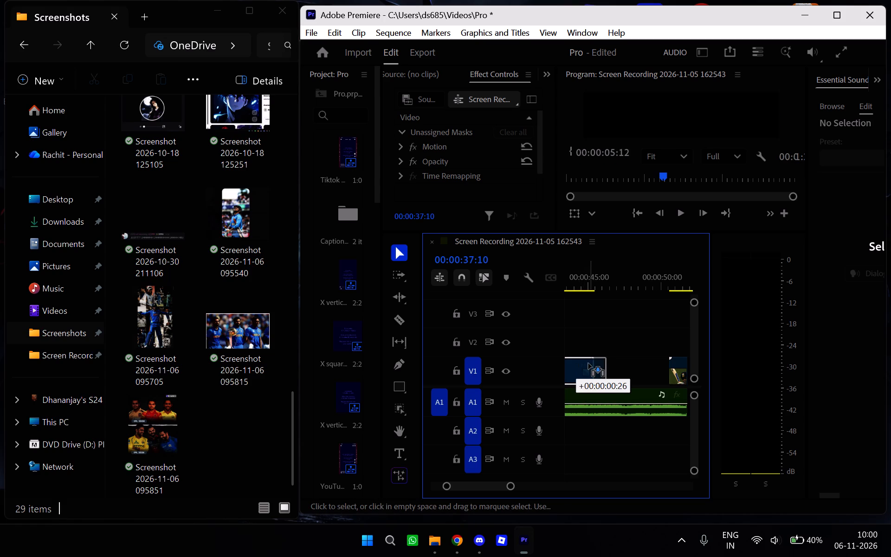
drag(588, 363, 644, 366)
scroll(609, 339, up, 9)
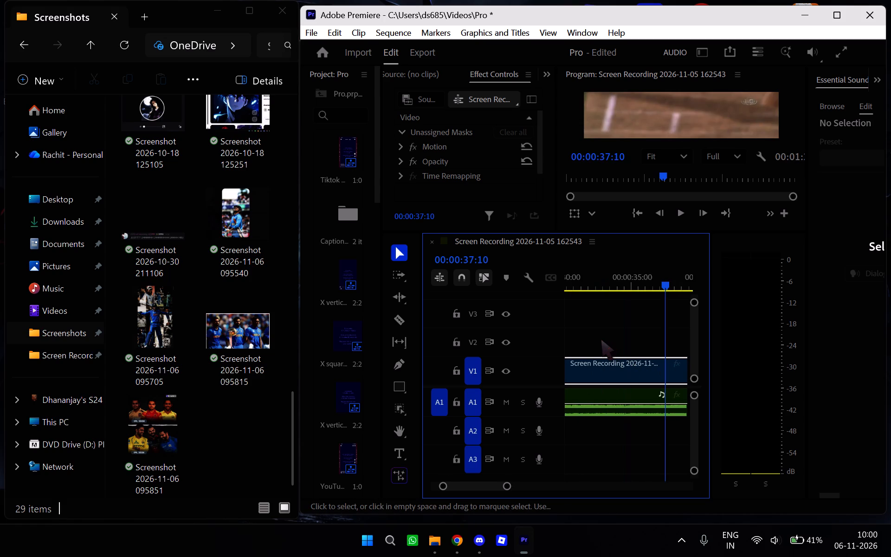
scroll(600, 340, up, 20)
scroll(600, 340, up, 2)
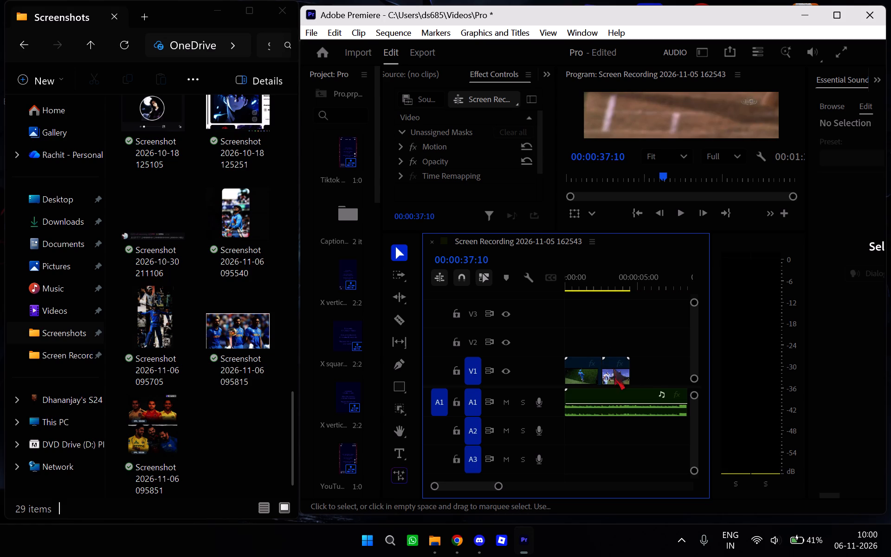
drag(613, 368, 630, 377)
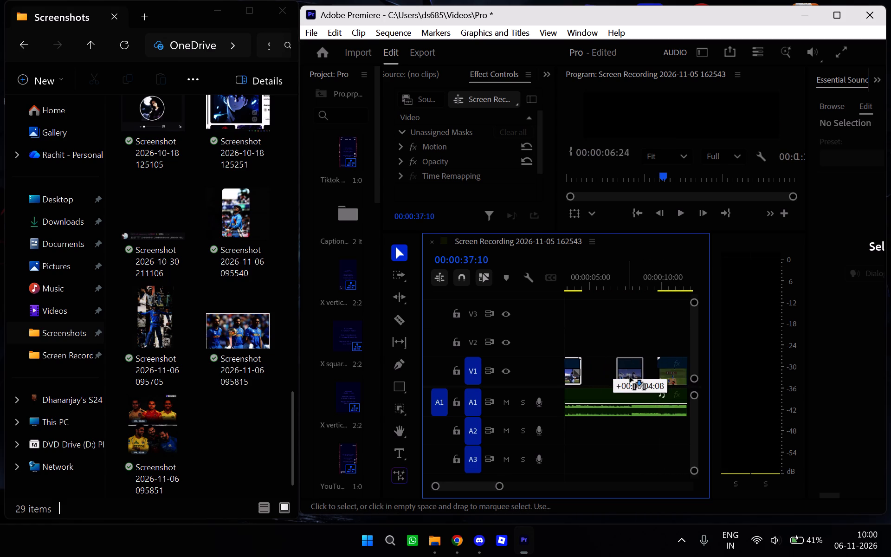
drag(630, 377, 633, 377)
scroll(585, 344, up, 2)
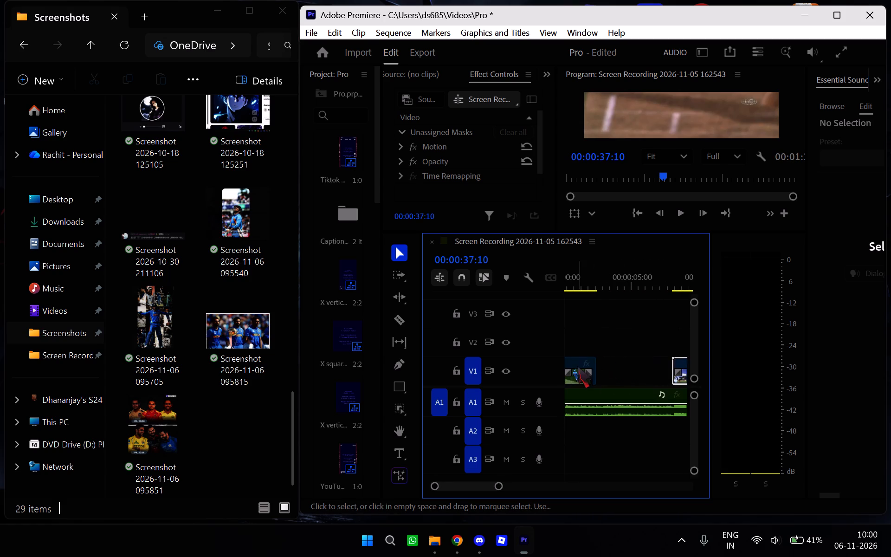
drag(577, 366, 651, 370)
scroll(624, 338, up, 4)
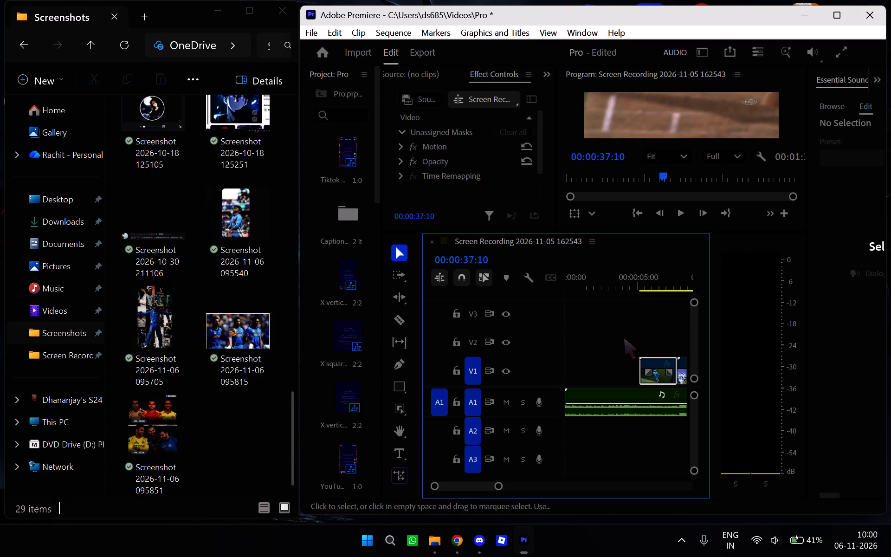
scroll(624, 338, up, 2)
scroll(243, 205, up, 1)
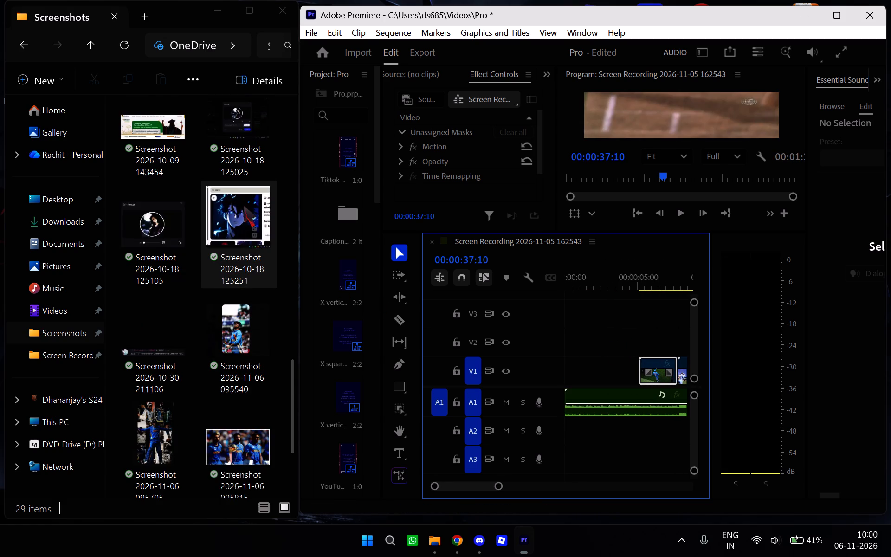
scroll(243, 206, down, 1)
drag(244, 212, 532, 356)
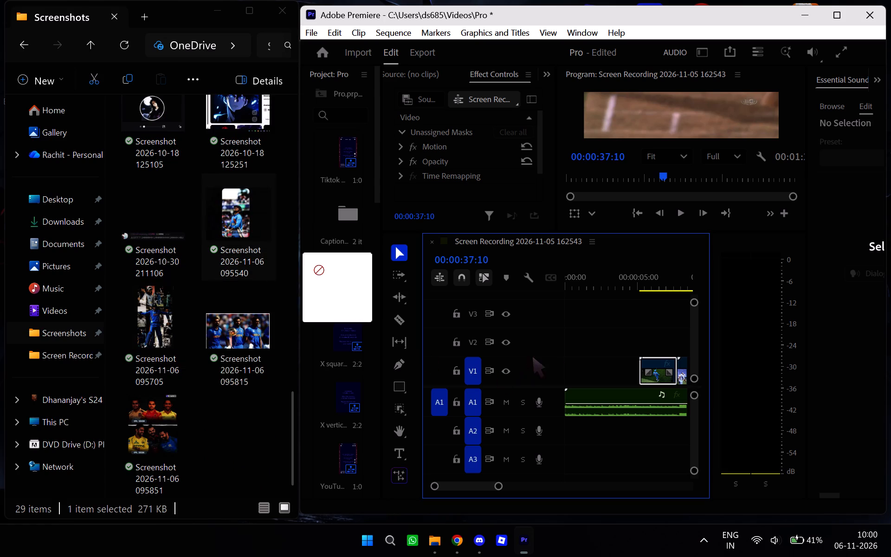
drag(532, 356, 526, 367)
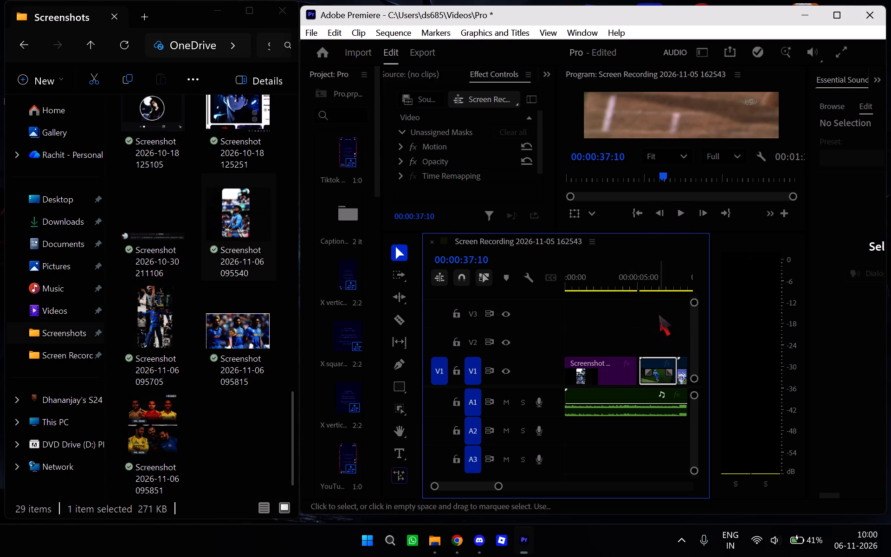
drag(644, 284, 515, 284)
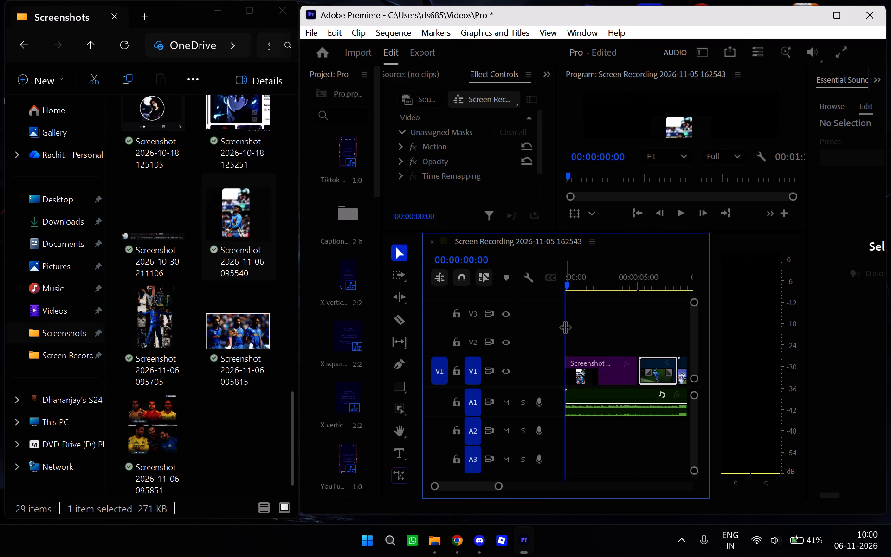
Scrub and play the first two seconds of the sequence to examine the timing of the opening screenshot against the audio.
drag(566, 287, 581, 285)
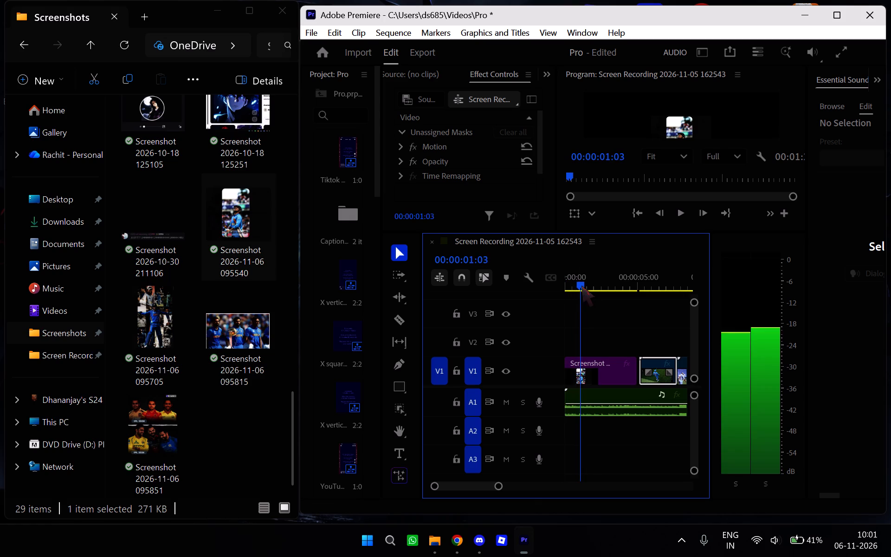
drag(581, 285, 588, 286)
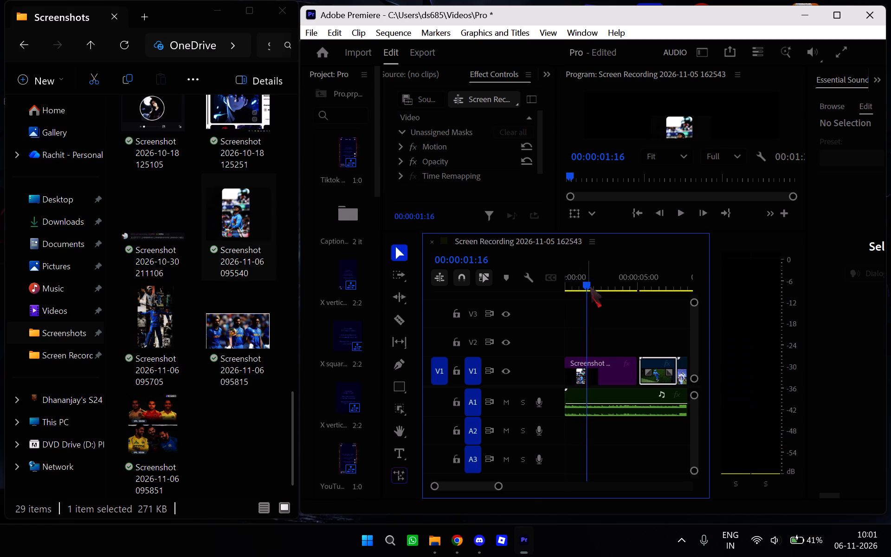
drag(591, 281, 544, 282)
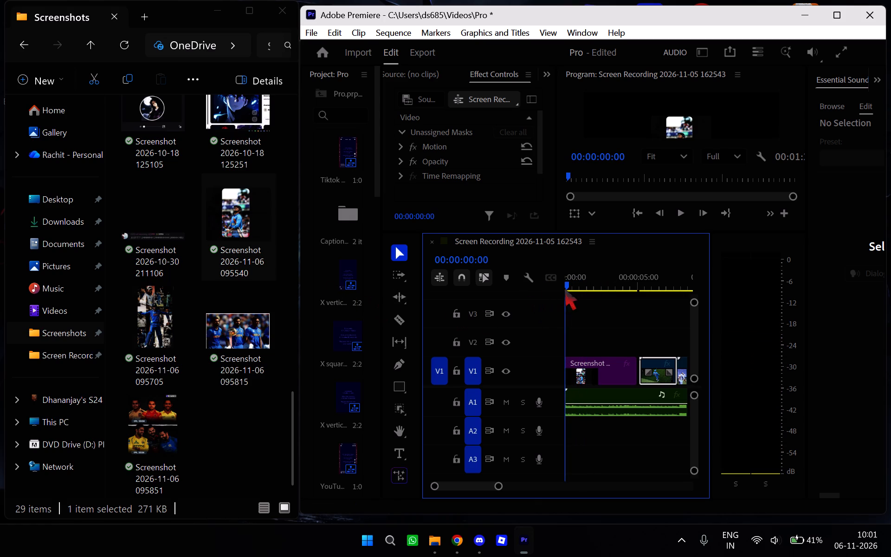
drag(567, 286, 582, 286)
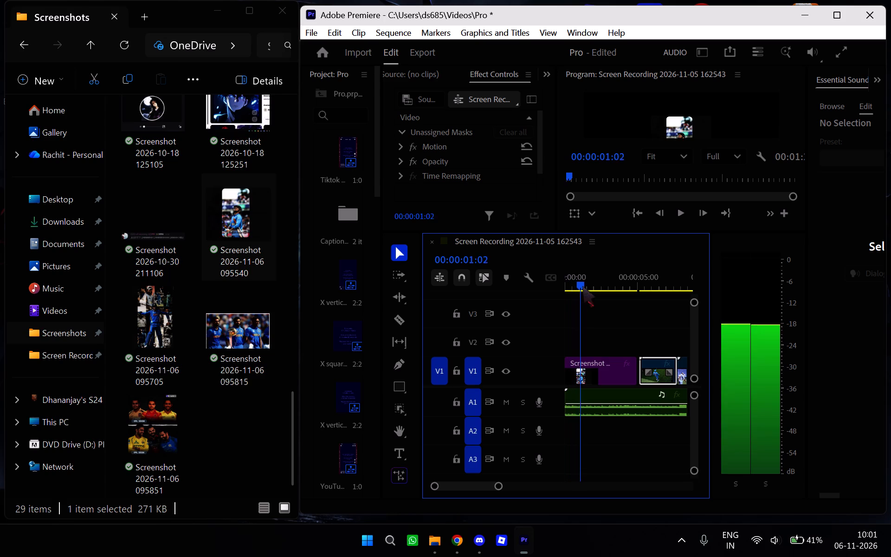
drag(582, 286, 546, 294)
click(673, 211)
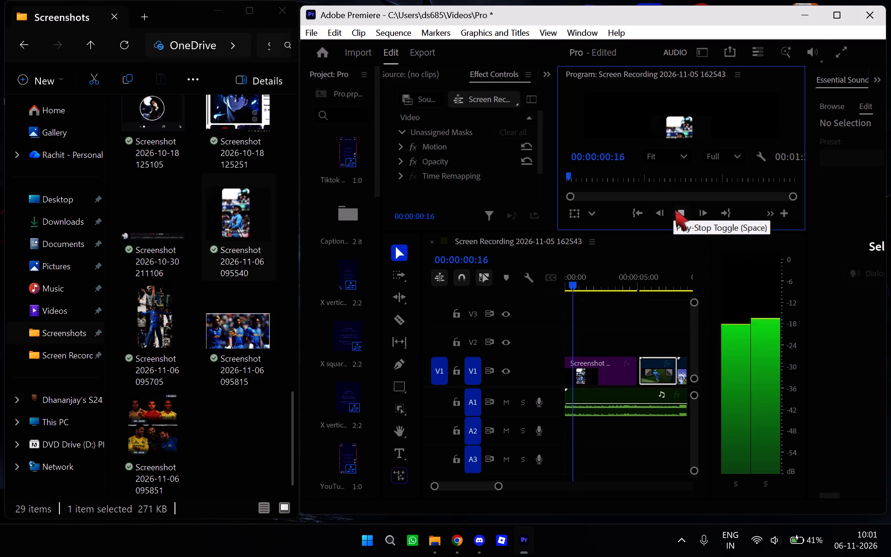
click(676, 208)
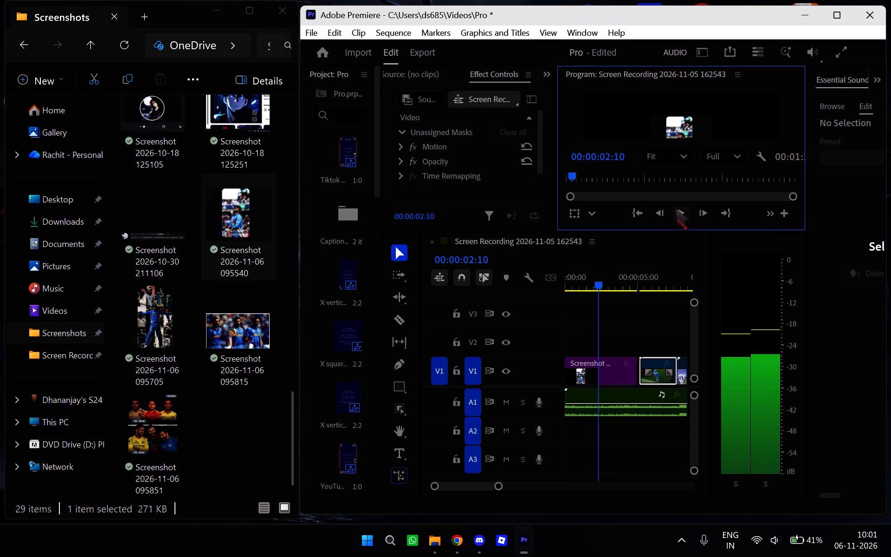
drag(597, 287, 566, 291)
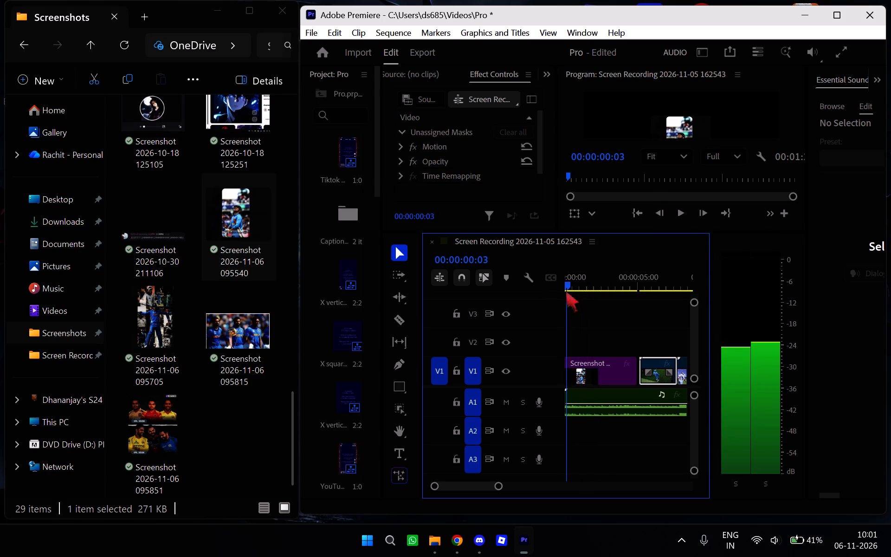
drag(566, 291, 580, 290)
click(583, 288)
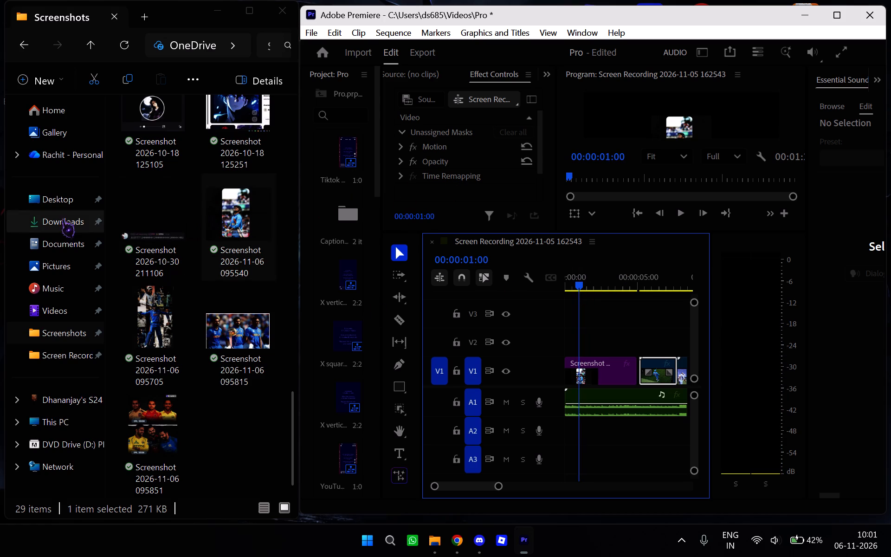
click(398, 316)
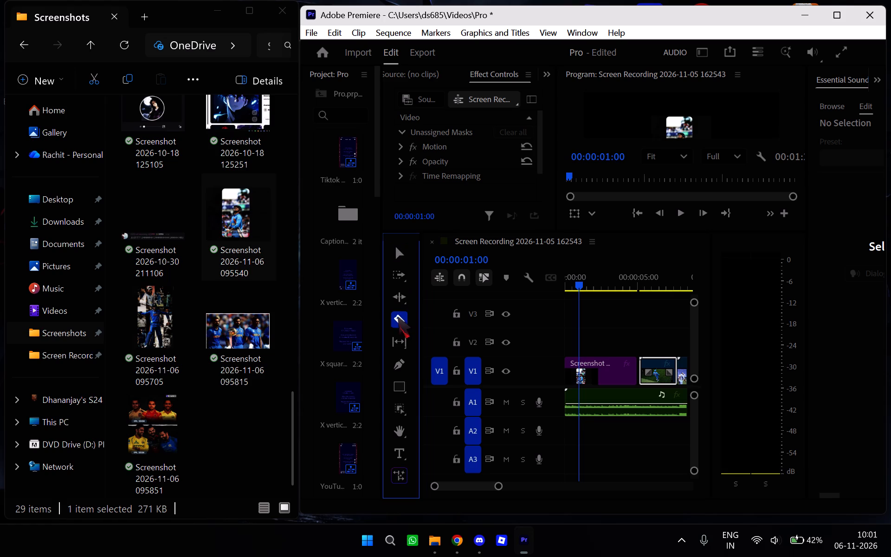
click(581, 367)
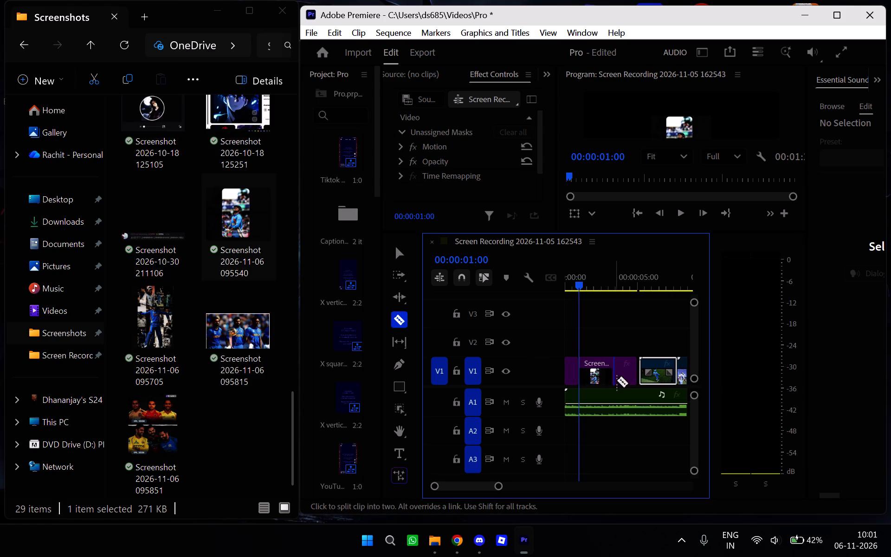
click(399, 248)
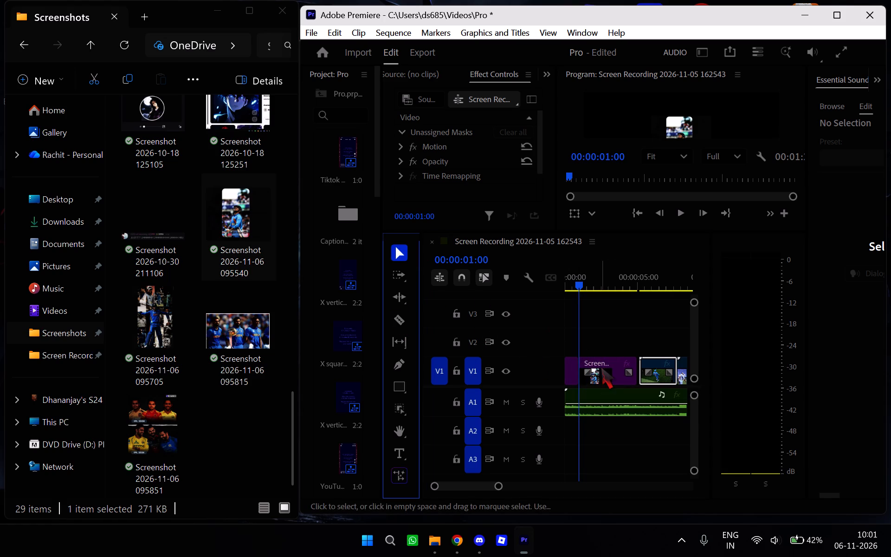
click(602, 369)
right_click(604, 366)
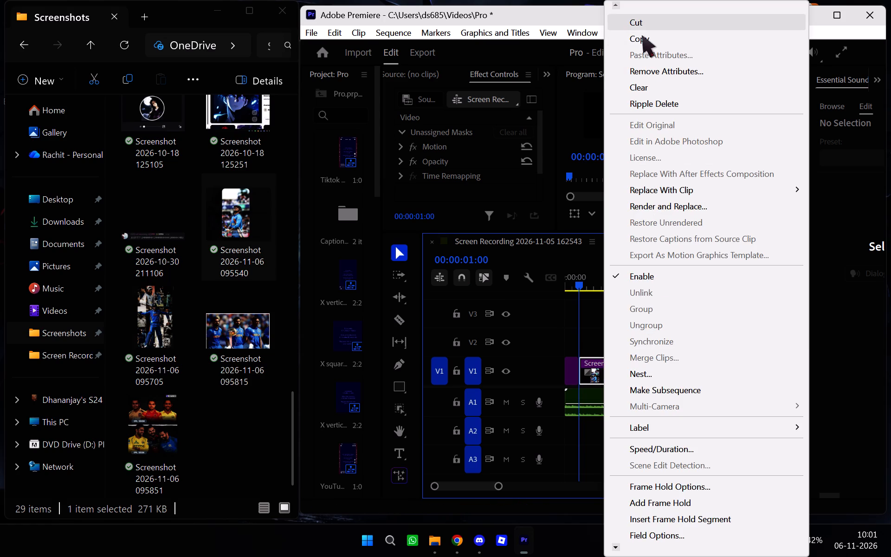
click(644, 28)
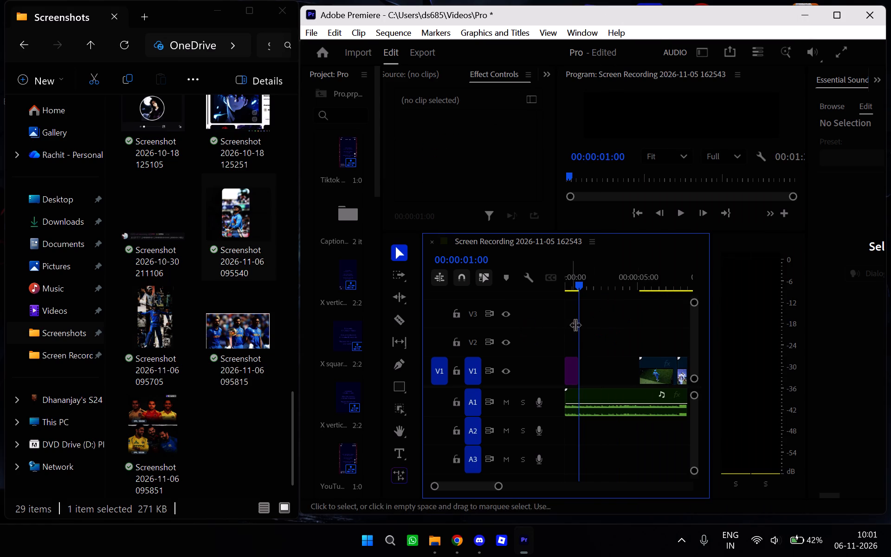
drag(578, 291, 556, 295)
click(581, 285)
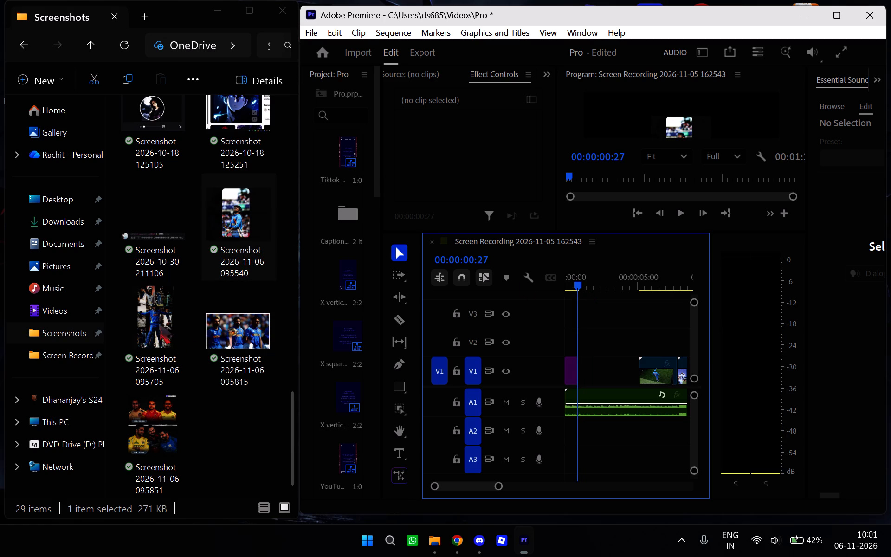
drag(158, 321, 581, 393)
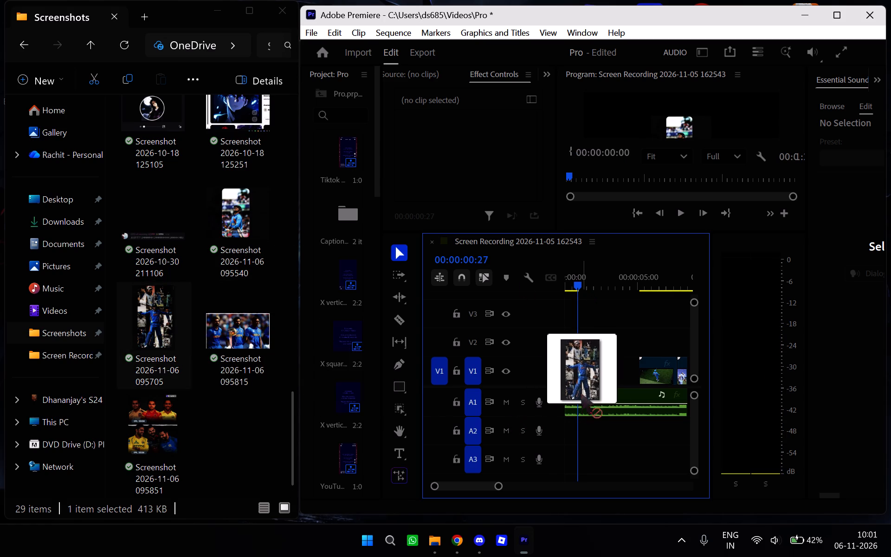
drag(581, 393, 568, 371)
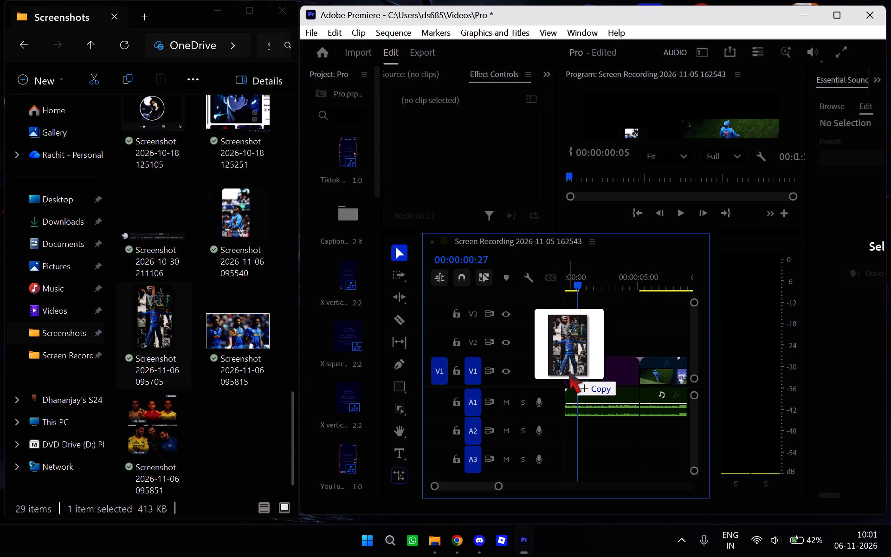
drag(568, 371, 569, 354)
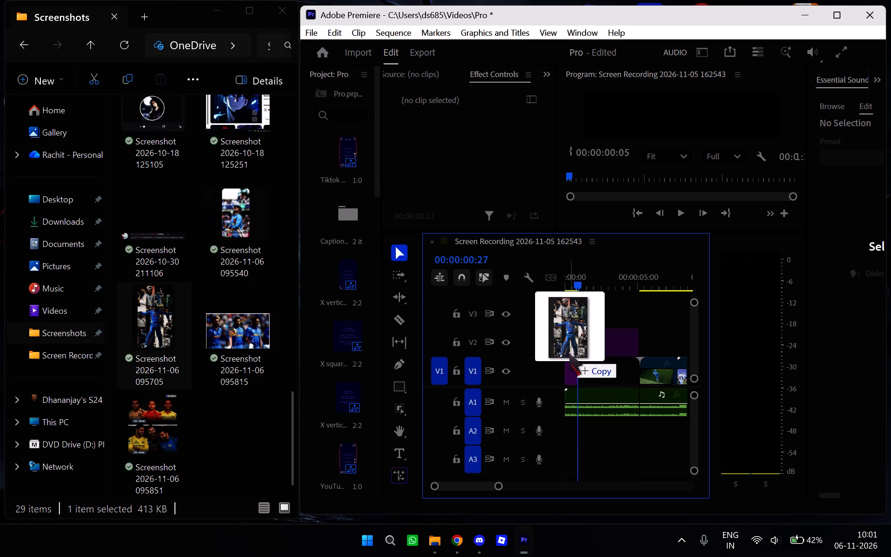
drag(569, 354, 563, 341)
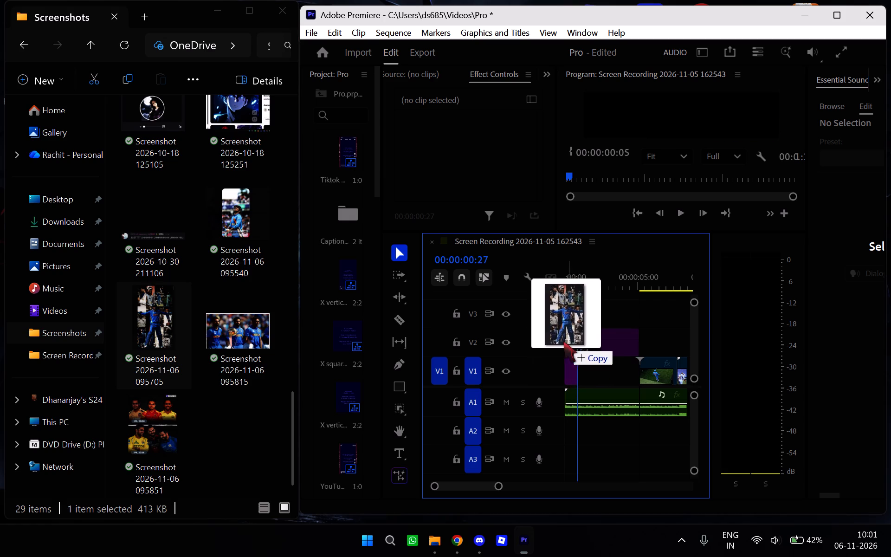
drag(563, 341, 557, 320)
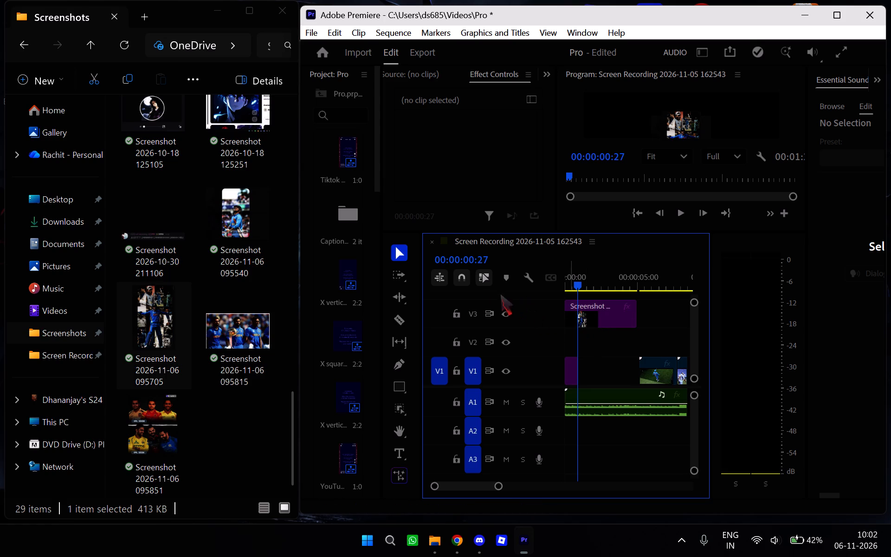
click(400, 318)
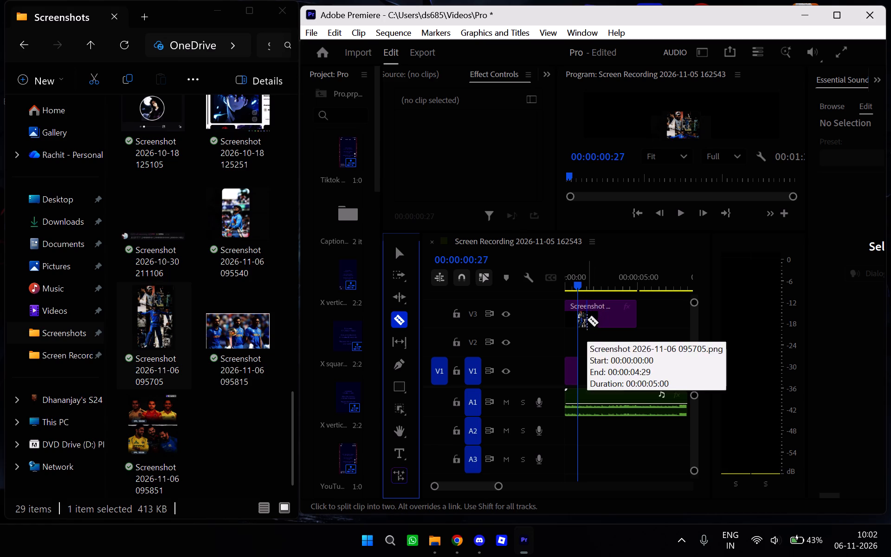
click(587, 319)
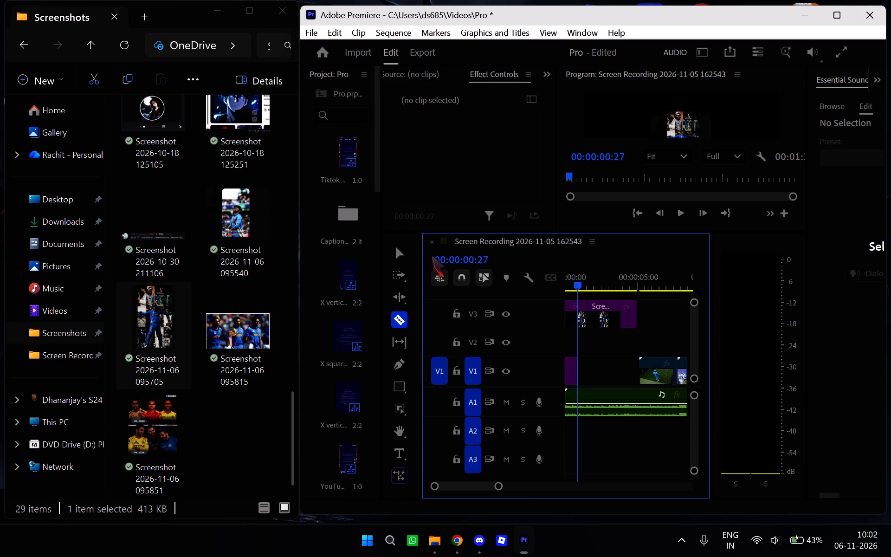
click(395, 246)
click(613, 319)
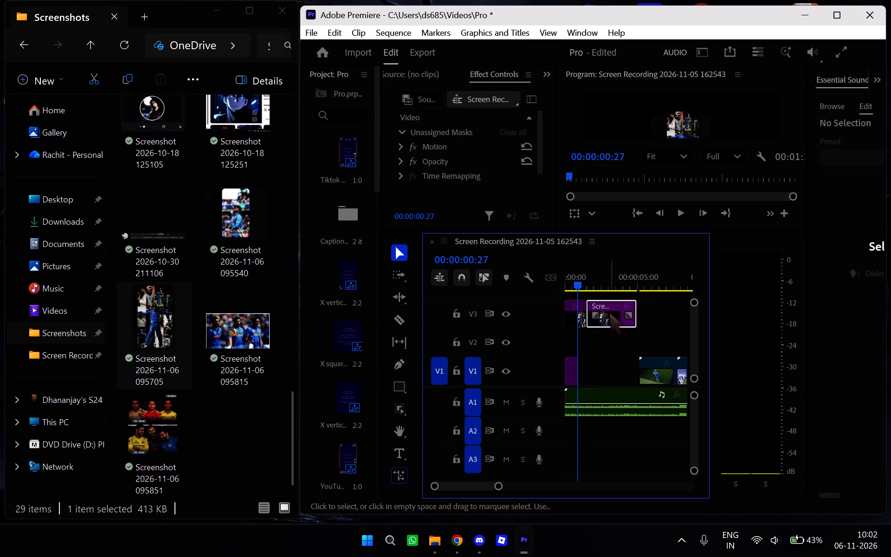
right_click(609, 313)
click(659, 21)
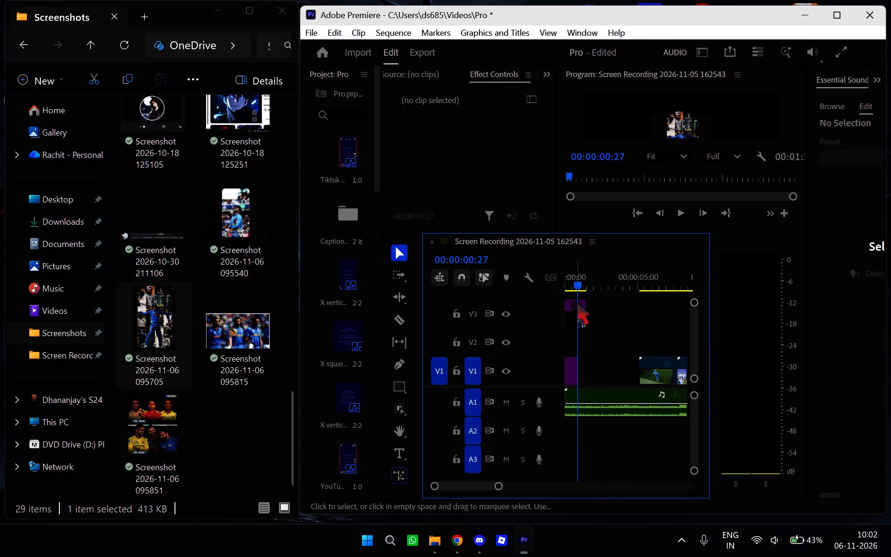
drag(577, 303, 594, 368)
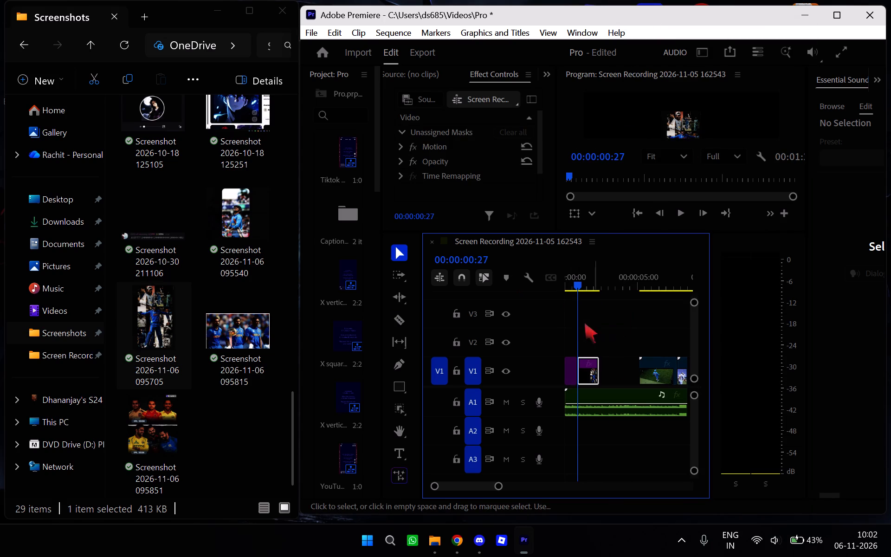
drag(582, 300, 555, 303)
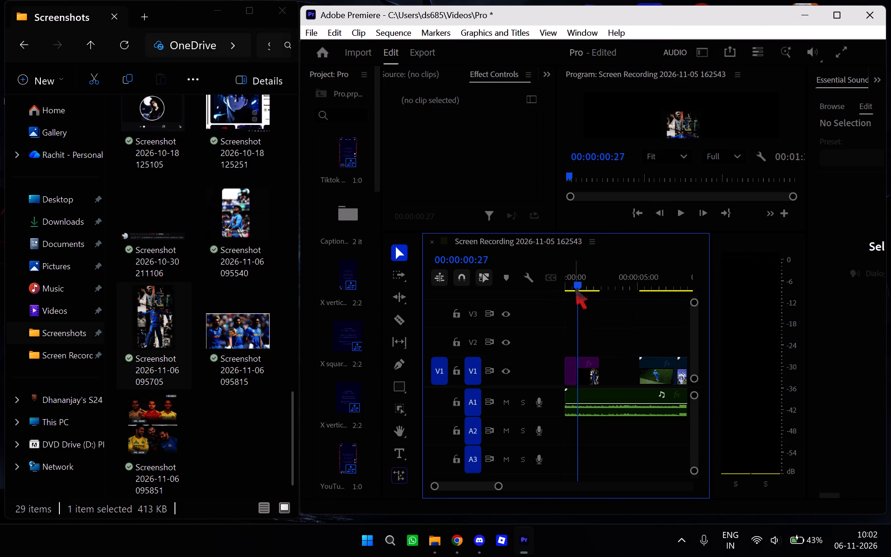
drag(576, 287, 585, 296)
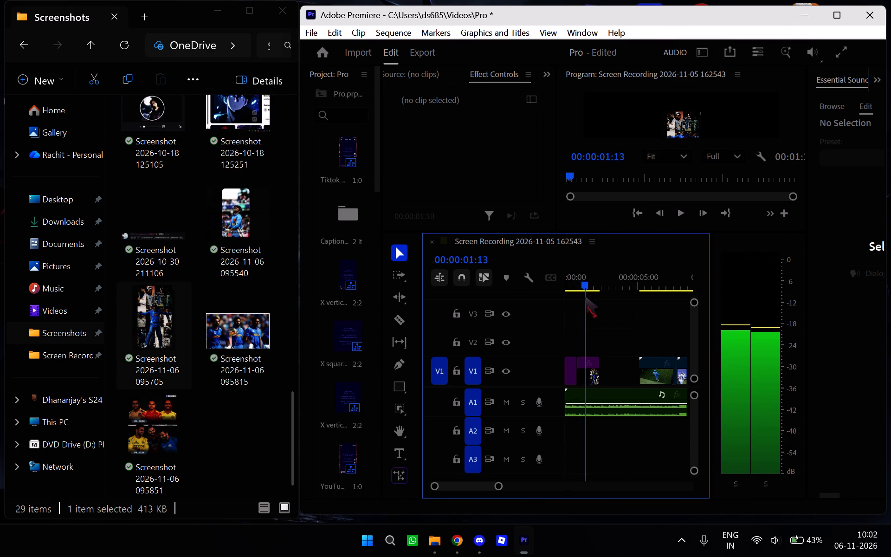
drag(585, 296, 597, 294)
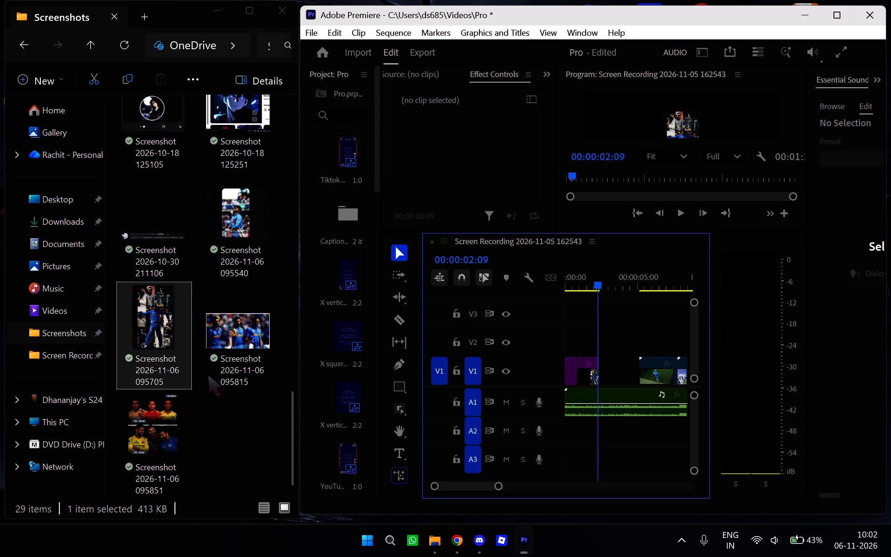
drag(239, 324, 239, 324)
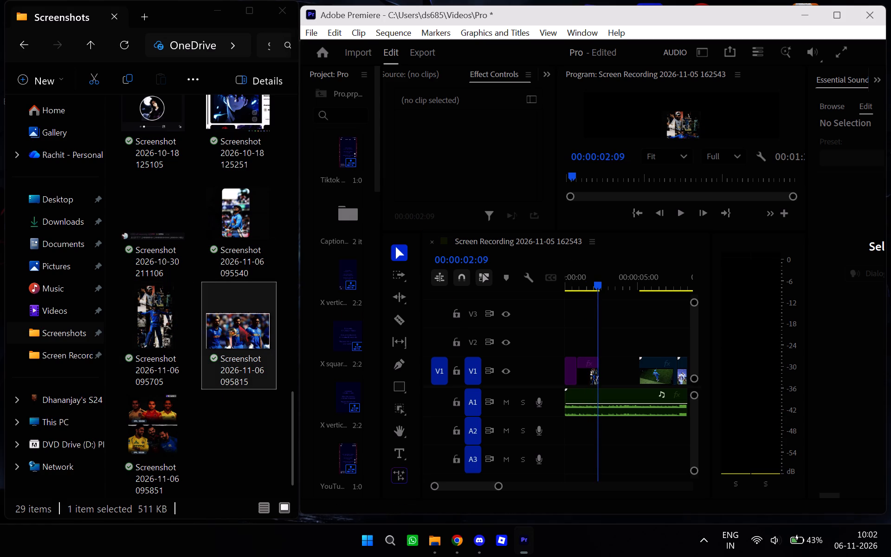
drag(239, 324, 590, 325)
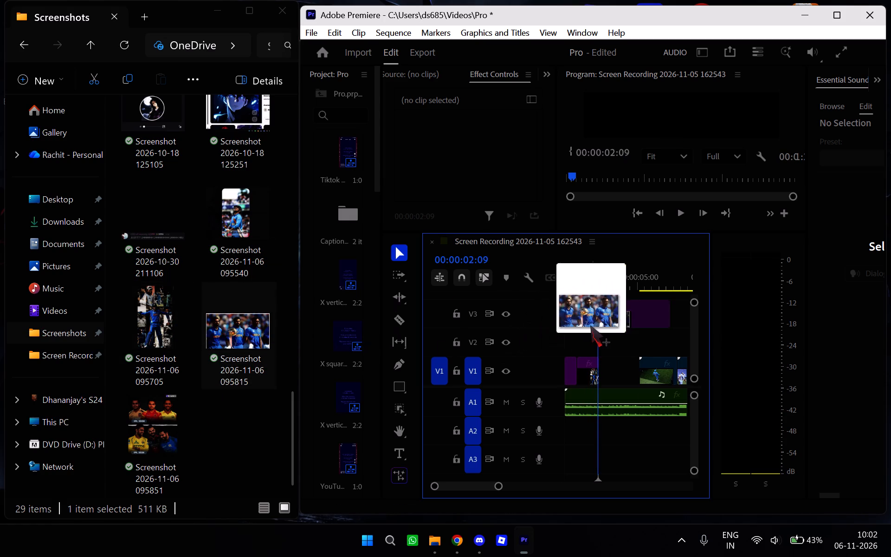
drag(590, 325, 606, 322)
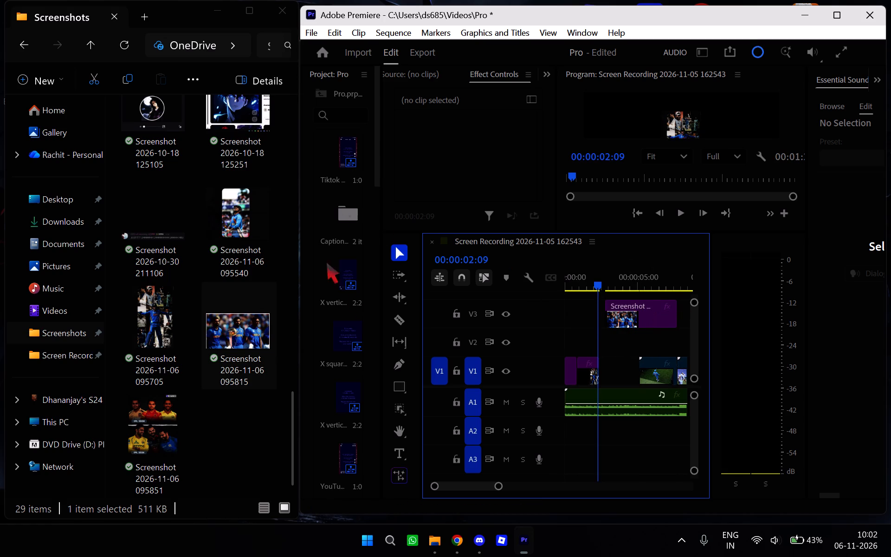
click(397, 313)
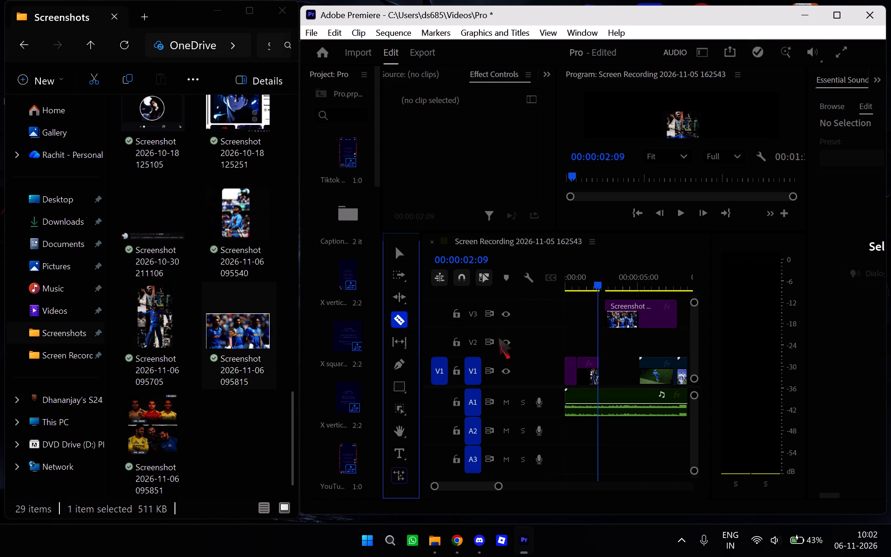
click(629, 319)
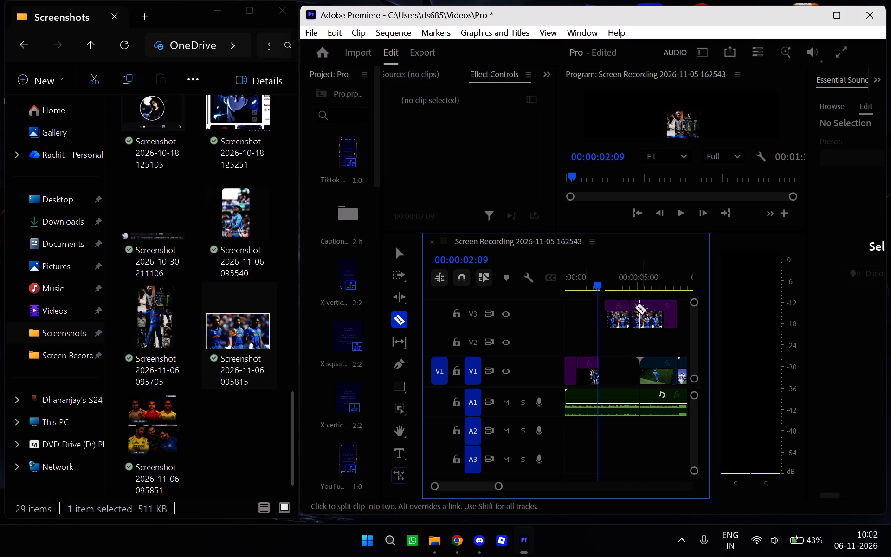
click(400, 262)
click(656, 318)
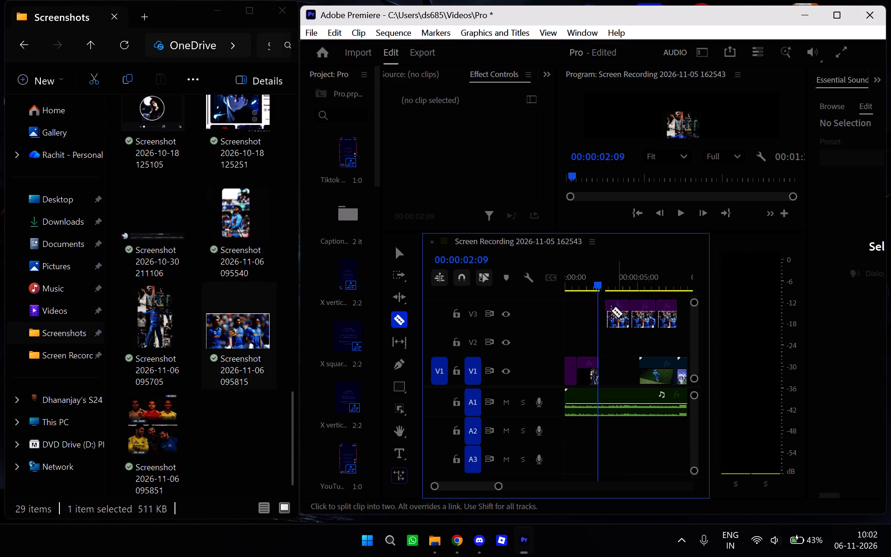
click(396, 253)
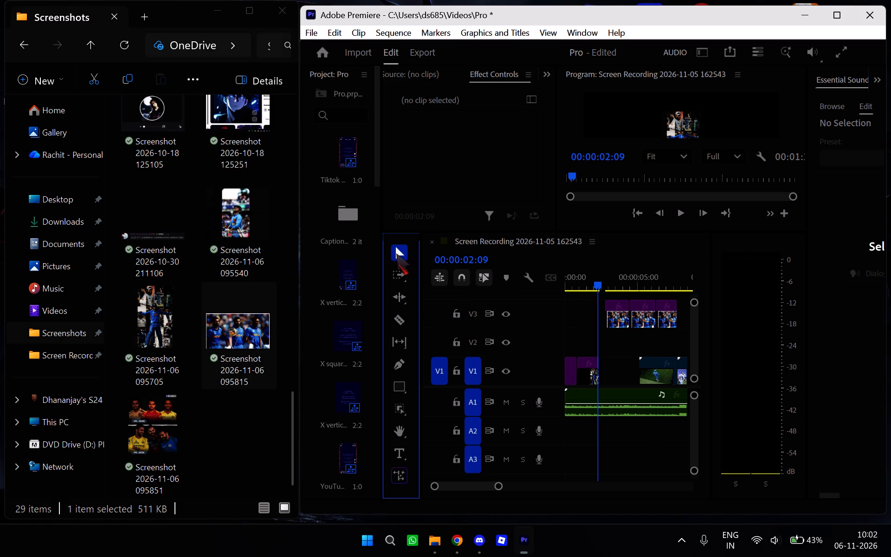
click(648, 314)
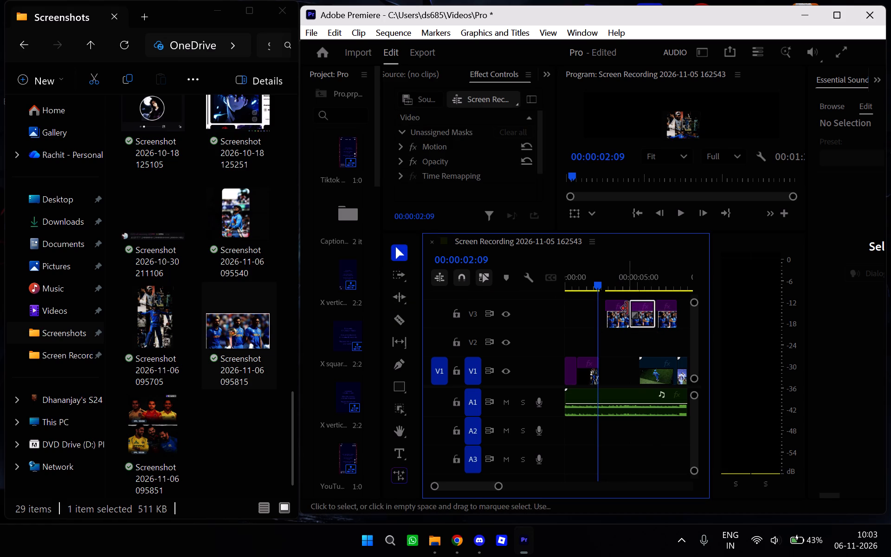
right_click(649, 315)
click(687, 20)
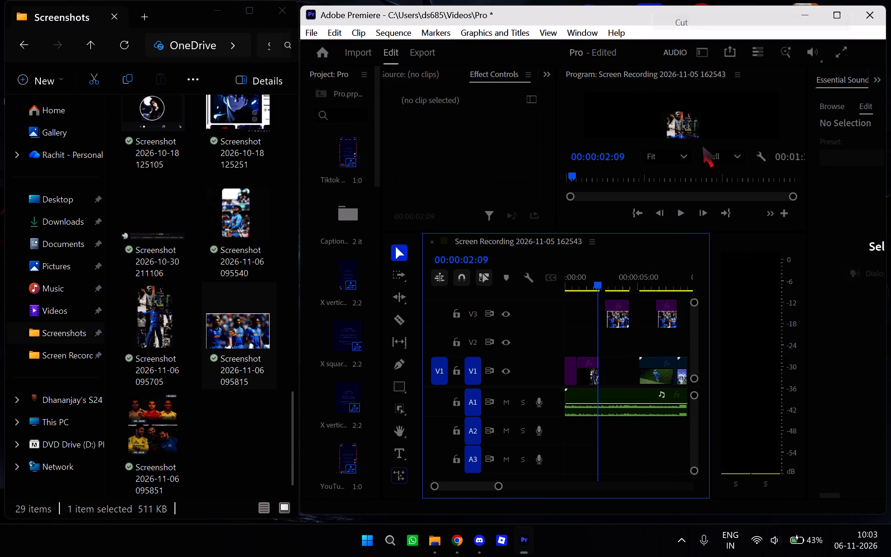
click(665, 302)
right_click(665, 302)
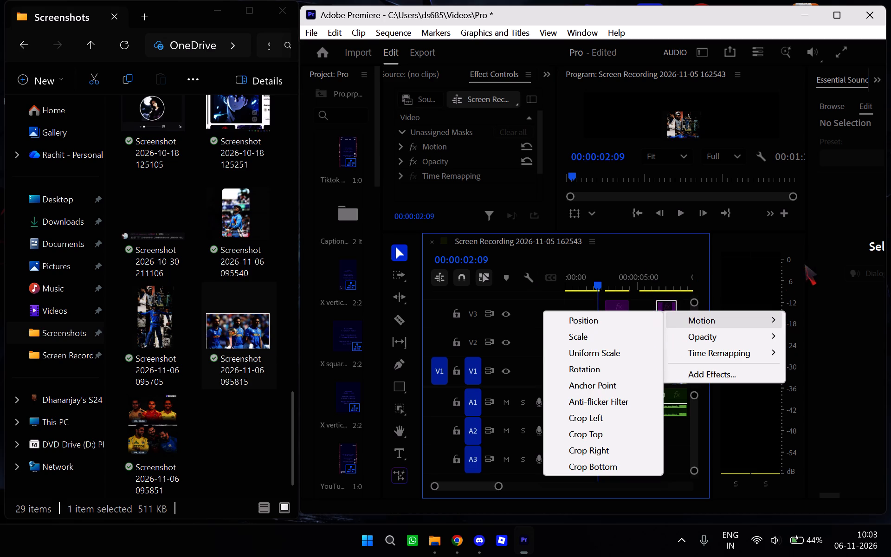
click(740, 238)
click(664, 315)
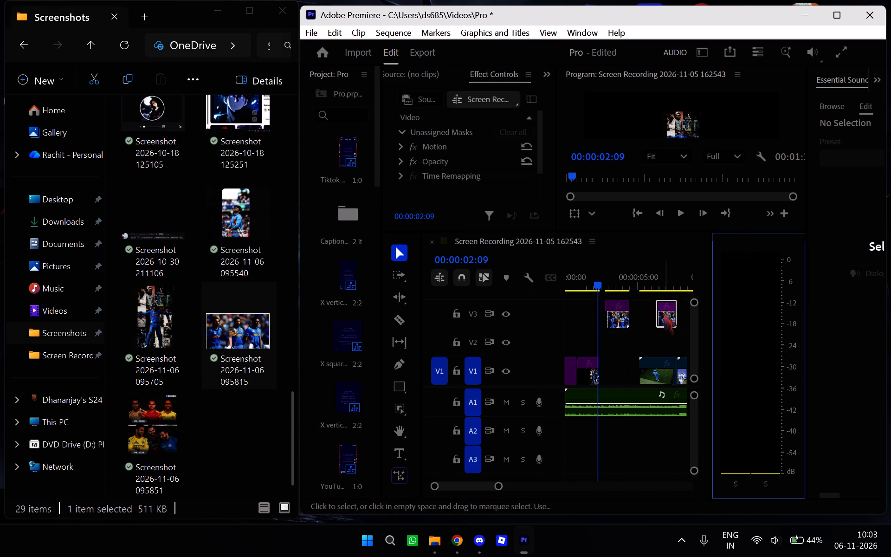
right_click(661, 307)
click(645, 316)
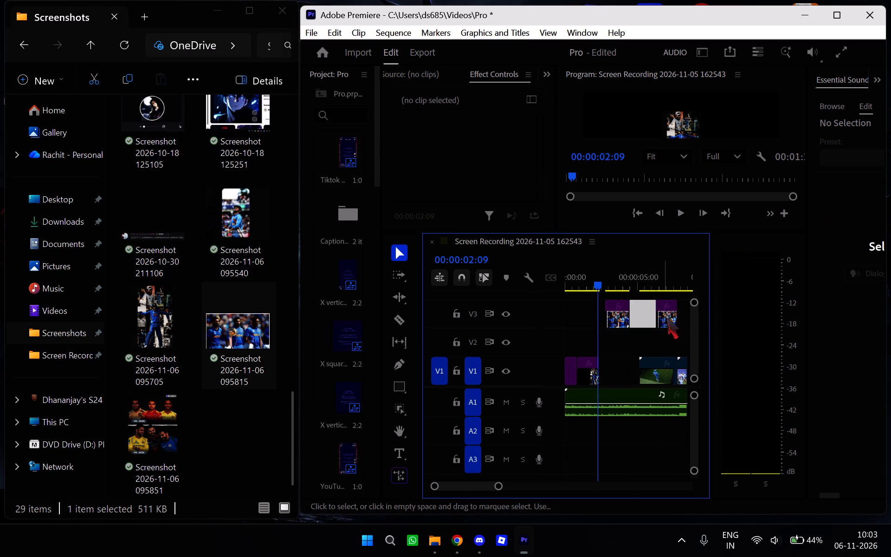
click(643, 314)
right_click(664, 313)
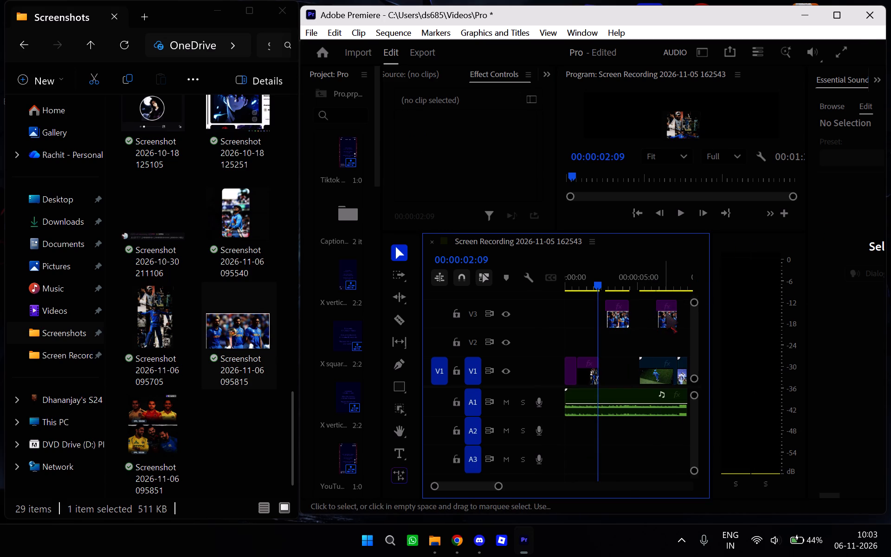
click(719, 28)
drag(621, 315, 616, 363)
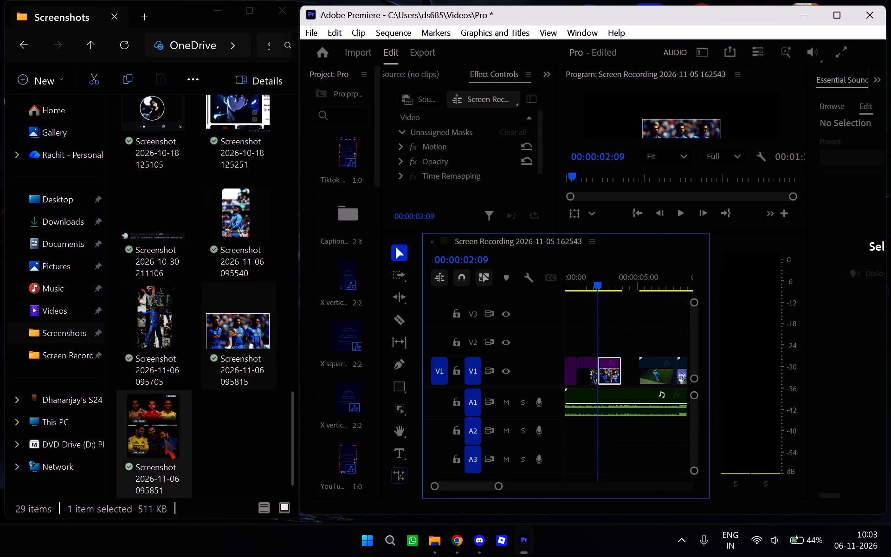
drag(165, 440, 484, 408)
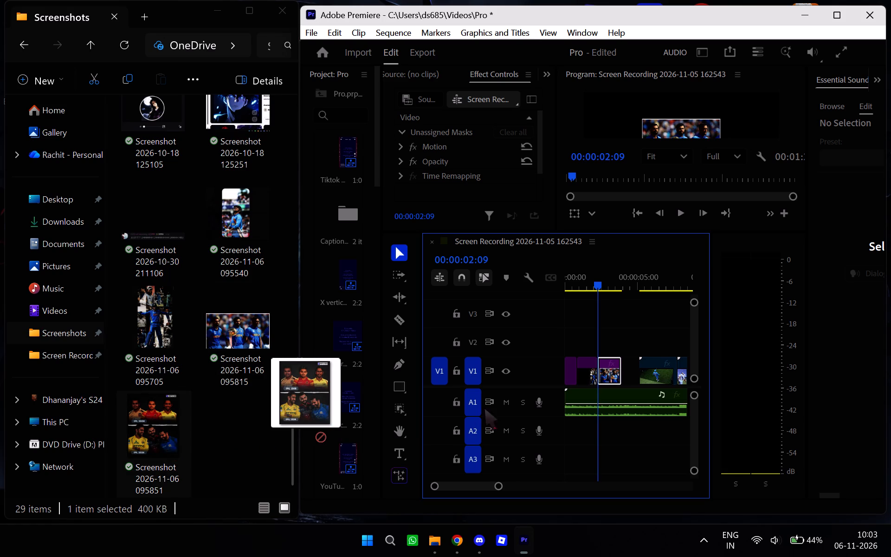
drag(484, 408, 594, 318)
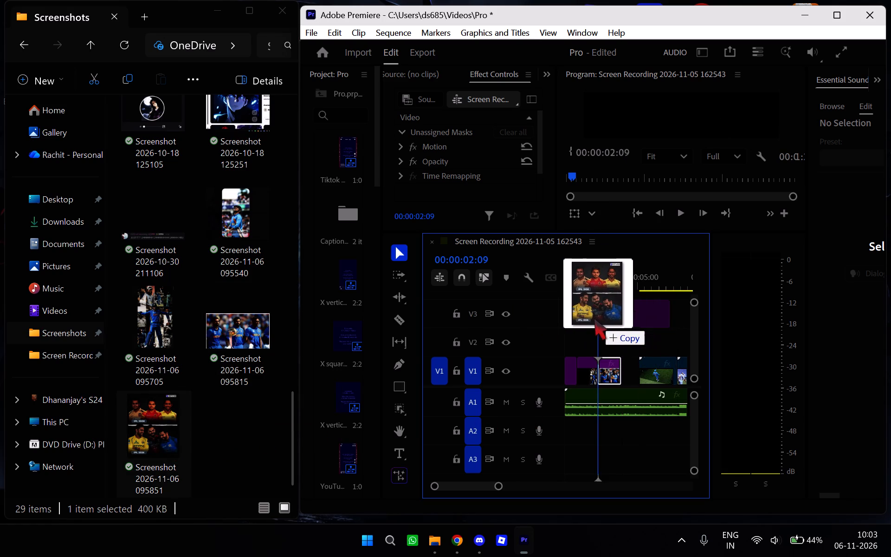
drag(594, 318, 587, 317)
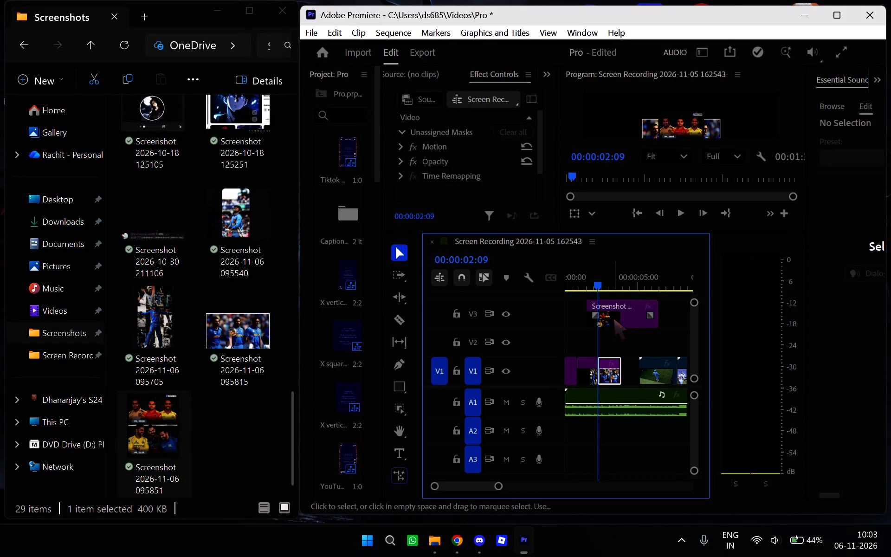
drag(609, 312, 641, 324)
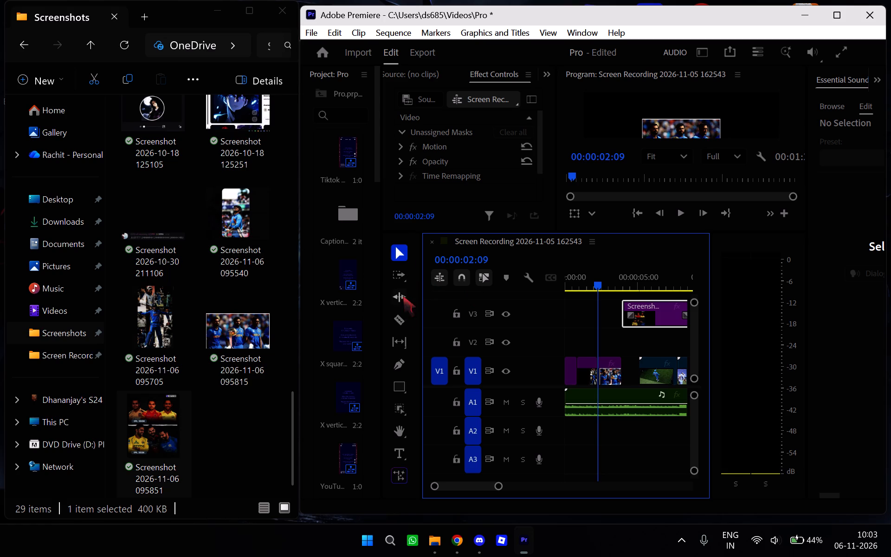
click(401, 317)
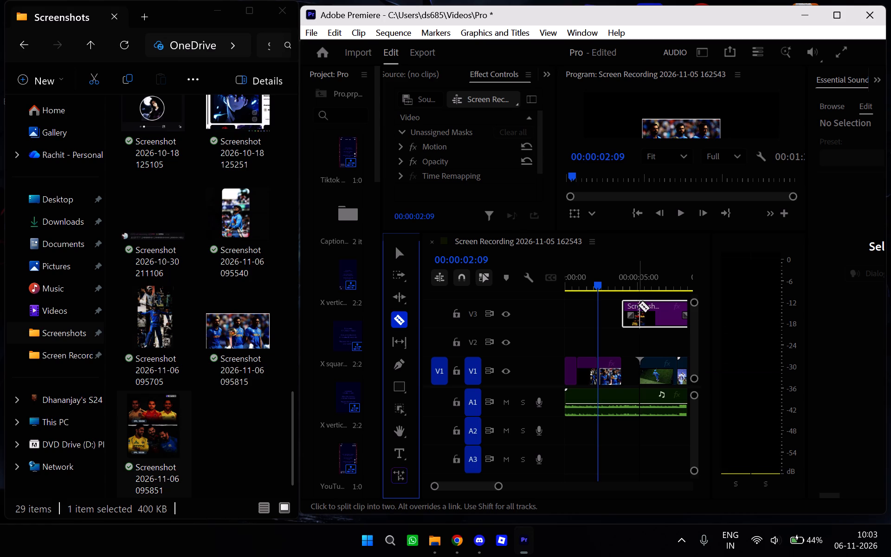
click(639, 305)
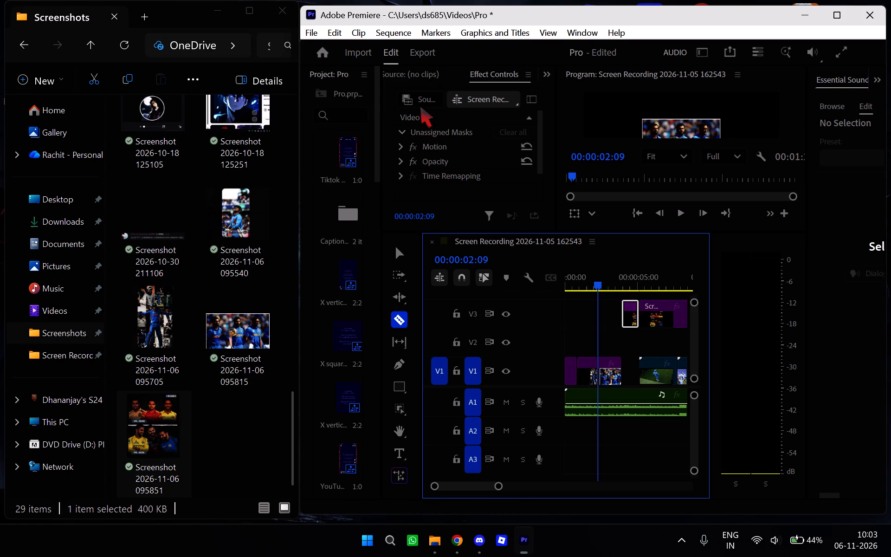
click(403, 253)
drag(630, 307, 619, 337)
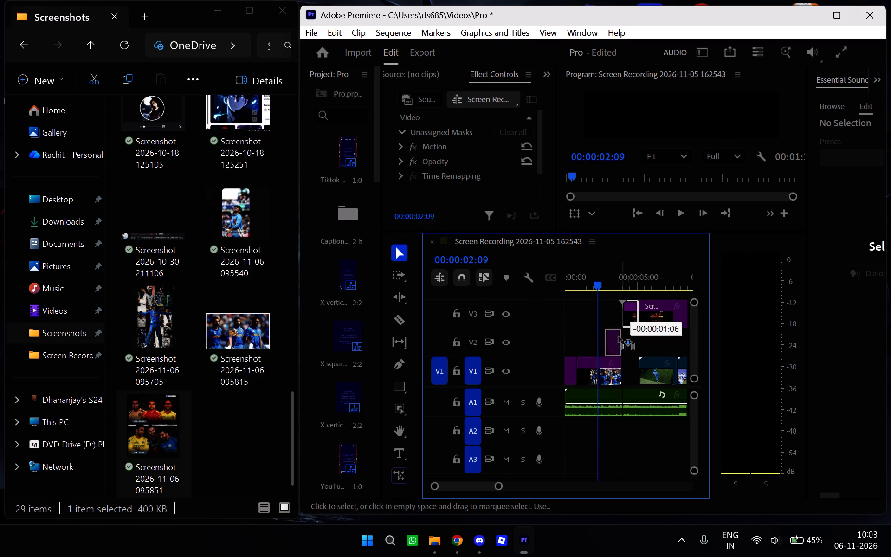
drag(619, 337, 627, 363)
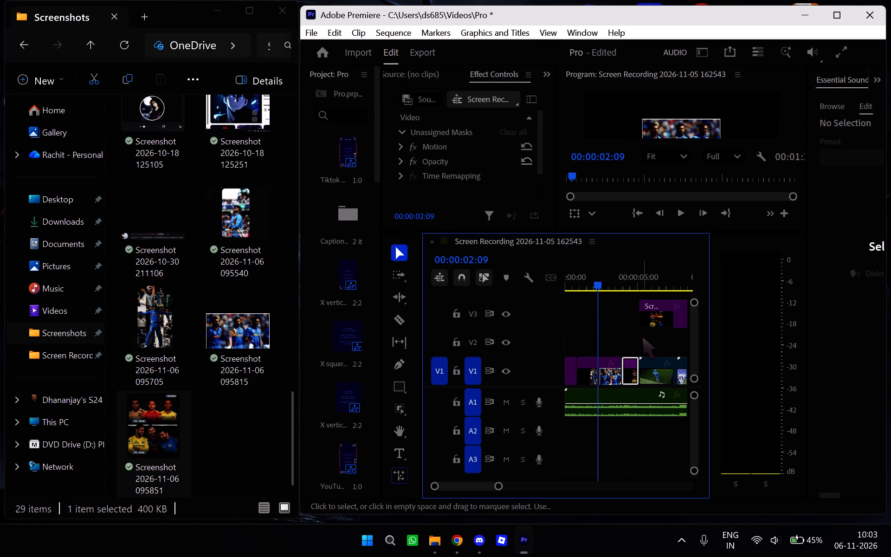
scroll(642, 337, up, 5)
scroll(636, 341, down, 3)
click(611, 314)
right_click(611, 312)
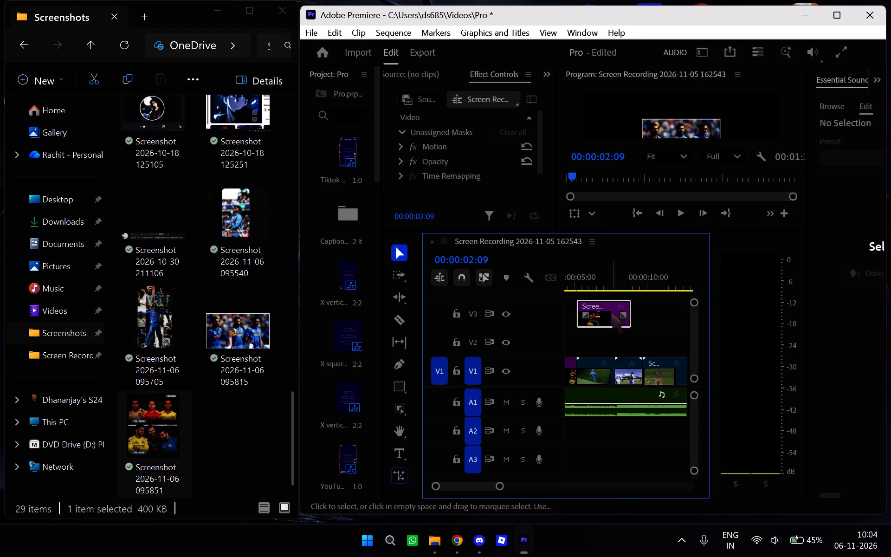
click(653, 25)
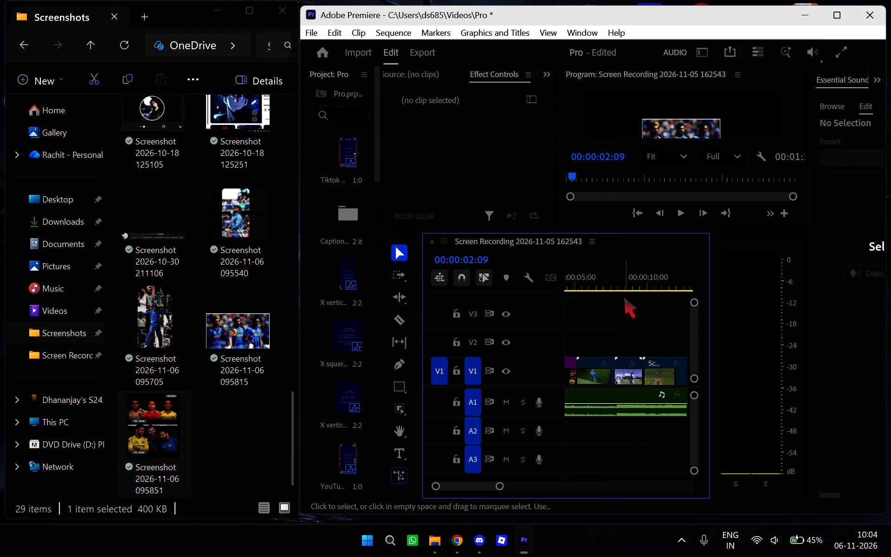
Shift the last video clip on V1 slightly less than 1 second later.
scroll(623, 307, down, 20)
scroll(623, 307, down, 8)
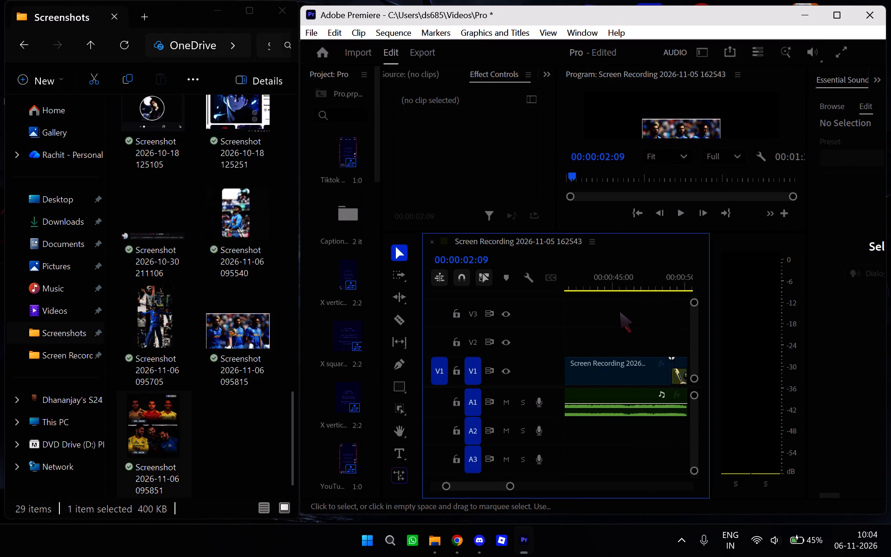
scroll(620, 311, down, 17)
scroll(620, 311, down, 12)
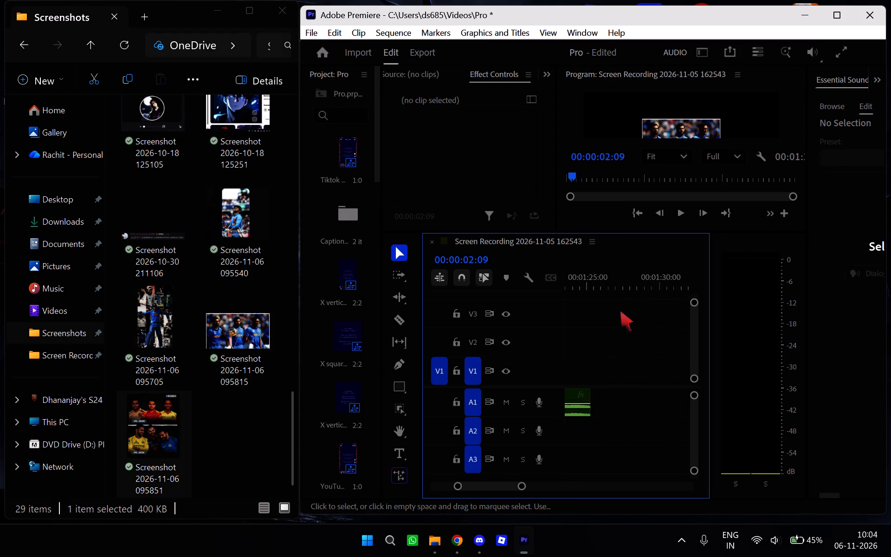
scroll(620, 311, up, 15)
drag(582, 368, 588, 368)
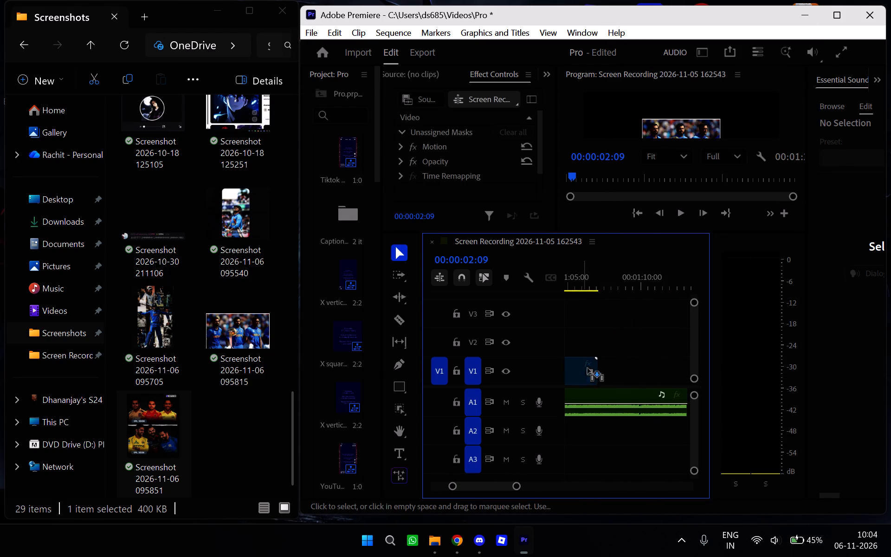
drag(588, 368, 597, 376)
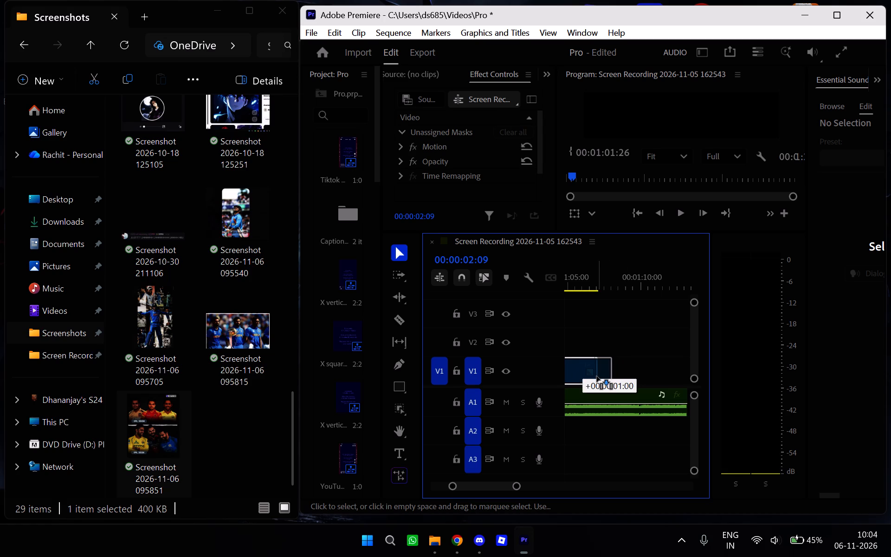
drag(597, 376, 594, 376)
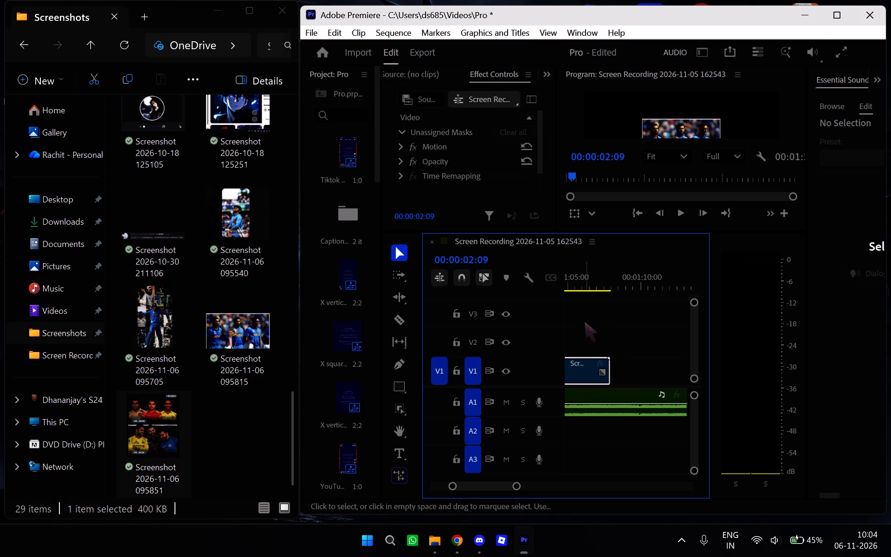
Shift the two video clips before the last one on V1 later, closing each gap up to the following clip.
scroll(584, 321, up, 9)
scroll(579, 328, down, 3)
drag(595, 366, 606, 366)
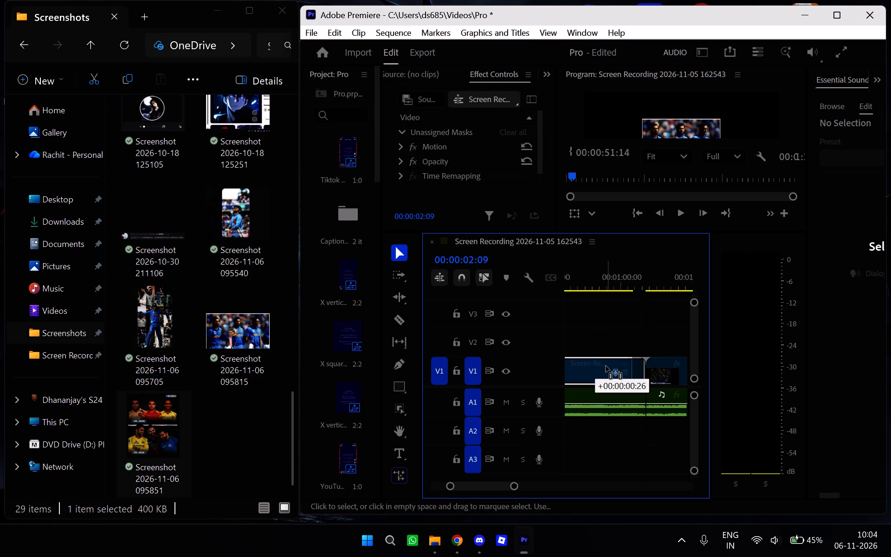
drag(606, 366, 605, 366)
scroll(580, 320, up, 3)
scroll(580, 320, down, 6)
scroll(580, 320, up, 7)
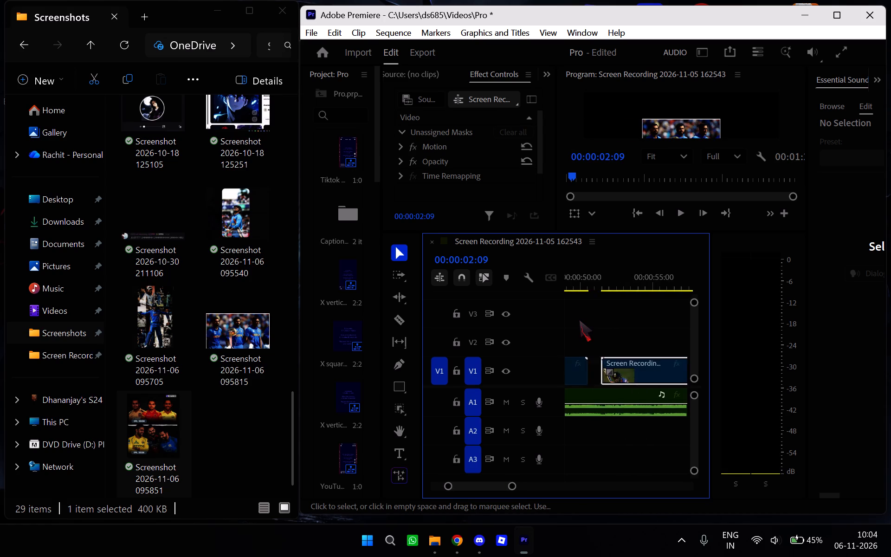
scroll(579, 320, up, 5)
drag(609, 369, 630, 374)
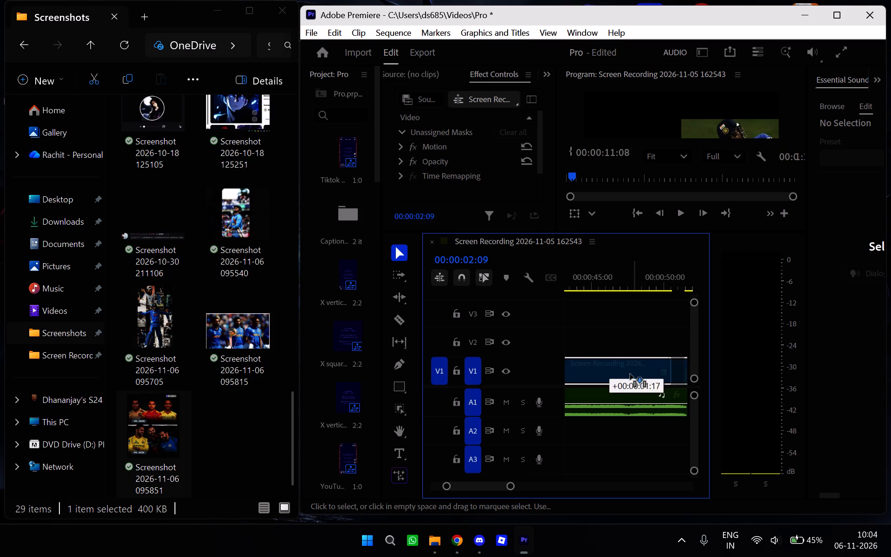
drag(630, 374, 626, 375)
Shift the first two video clips on V1 about 26 frames later, leaving a gap after the fourth screenshot.
scroll(610, 305, up, 9)
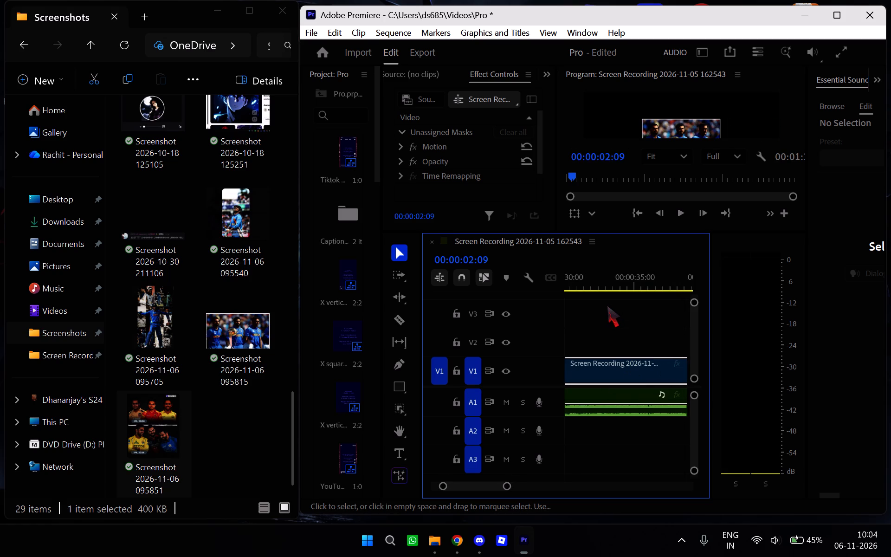
scroll(607, 305, up, 17)
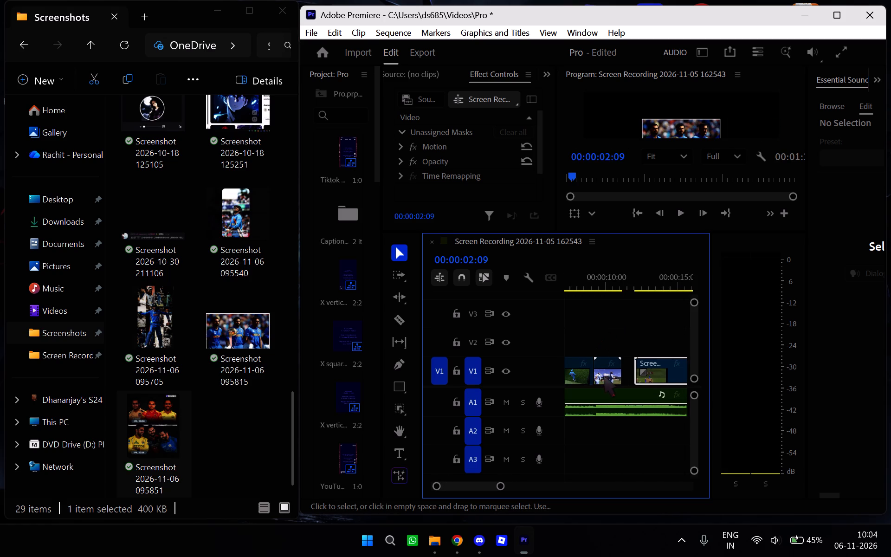
drag(605, 365, 616, 367)
scroll(617, 326, up, 3)
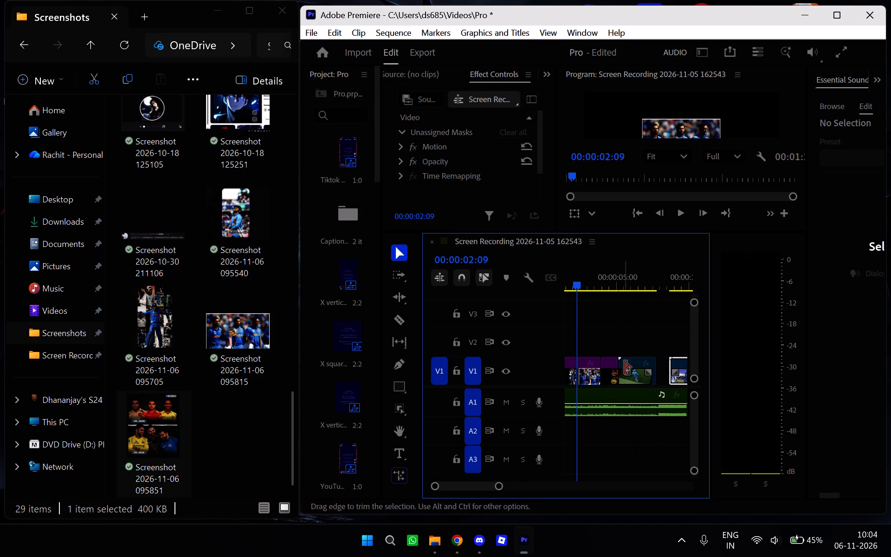
drag(629, 369, 632, 373)
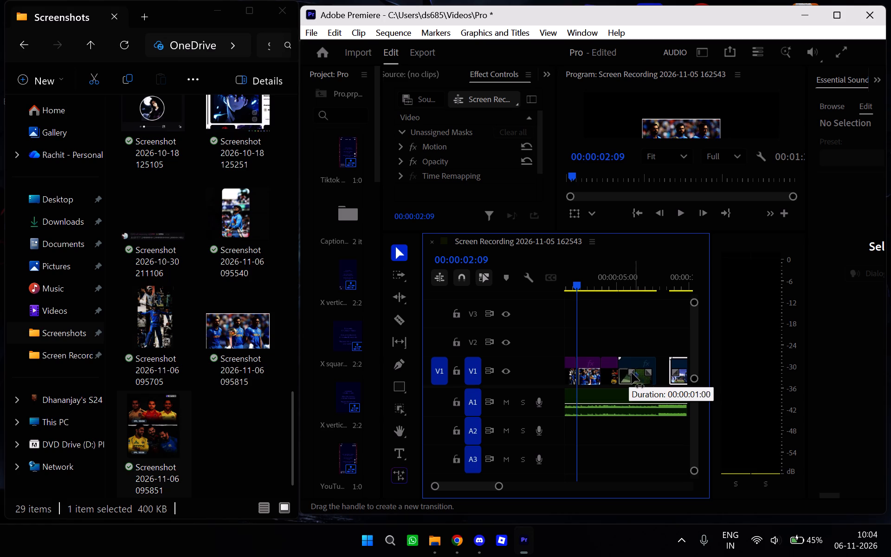
drag(632, 373, 620, 374)
drag(628, 361, 641, 361)
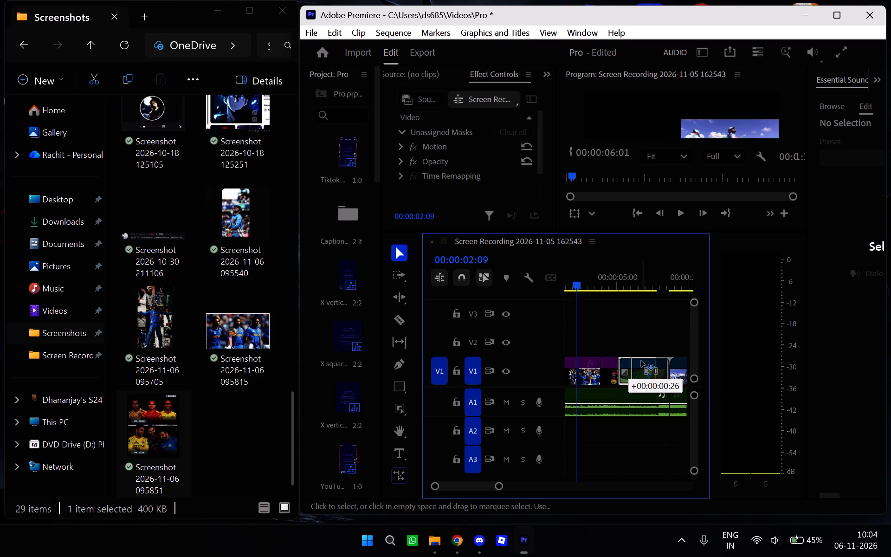
drag(641, 361, 642, 362)
Play the sequence from the beginning to review the opening screenshots.
scroll(636, 329, up, 4)
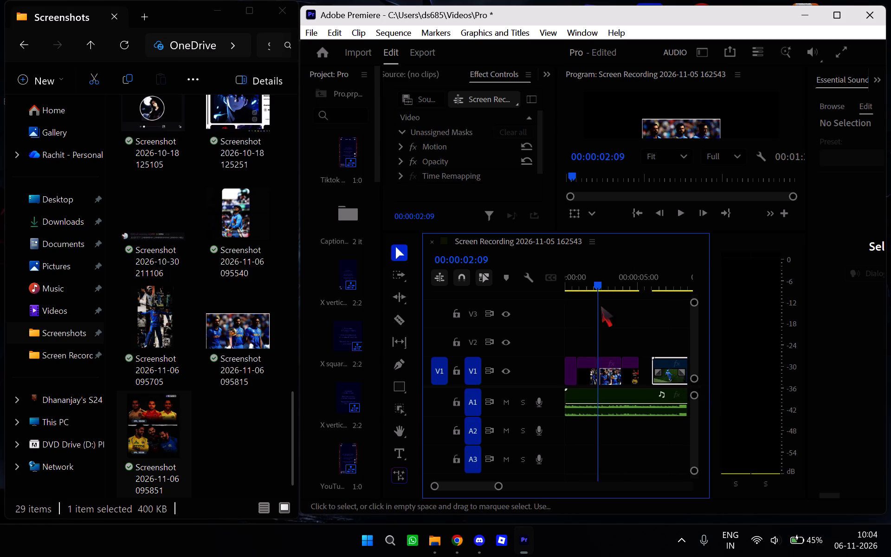
drag(599, 293, 554, 296)
click(681, 215)
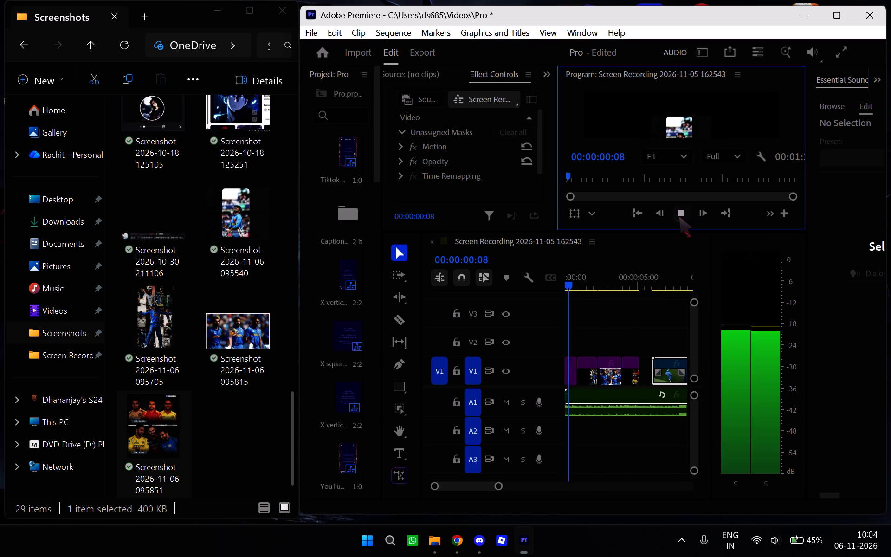
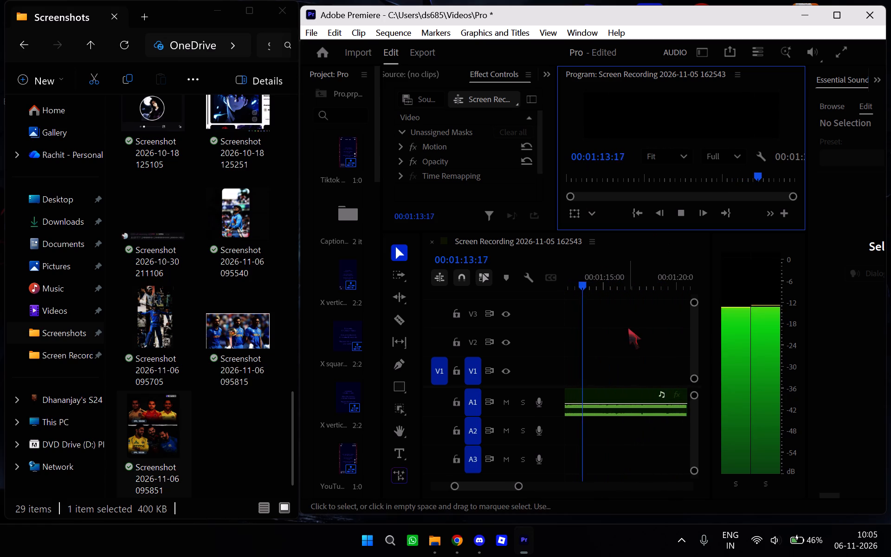
Scrub back and forth through the sequence to review the video clips on V1 and the audio beyond them.
scroll(628, 328, down, 4)
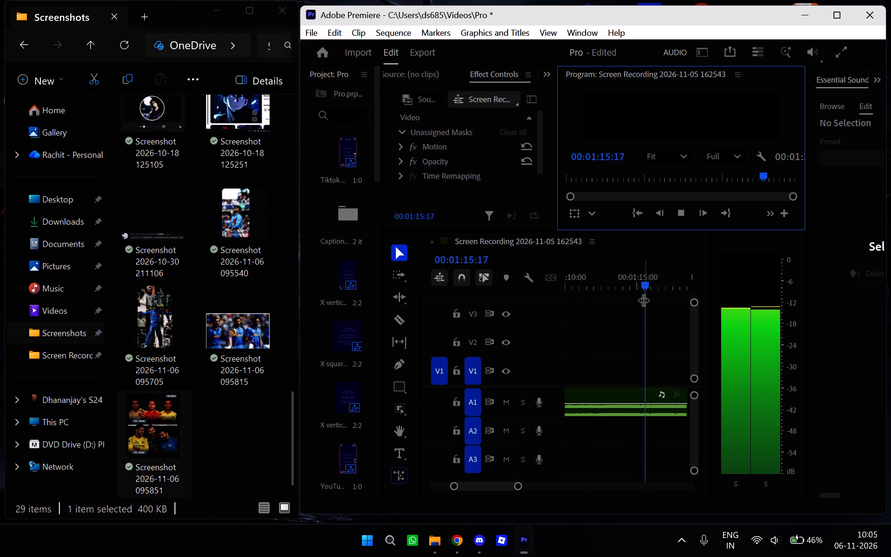
scroll(631, 303, up, 3)
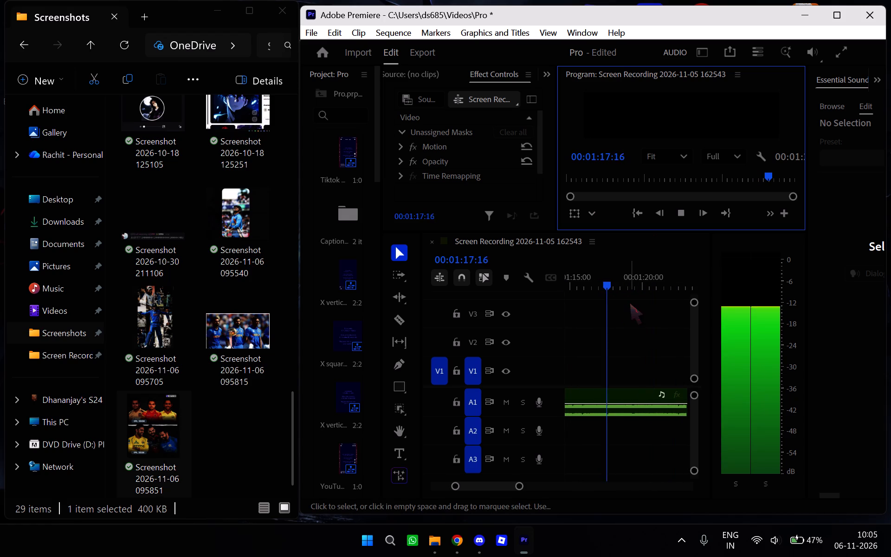
drag(625, 301, 551, 309)
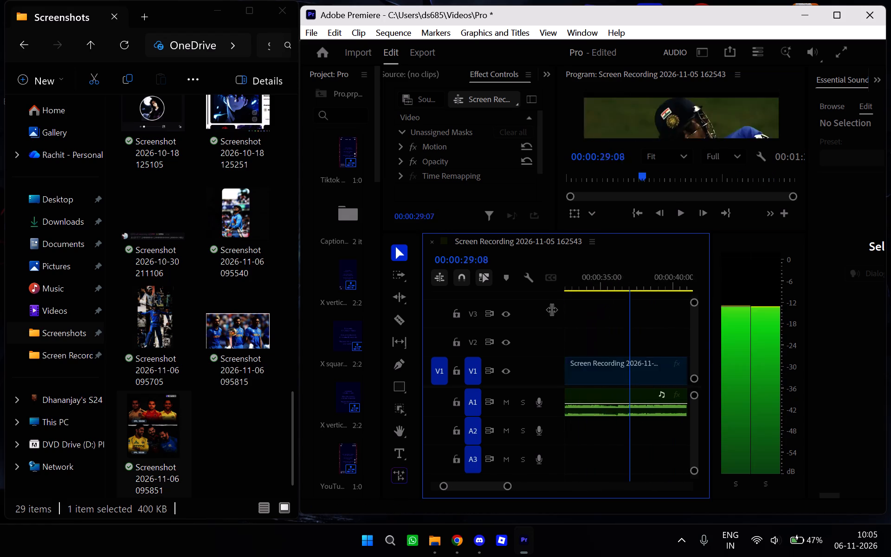
drag(551, 309, 642, 349)
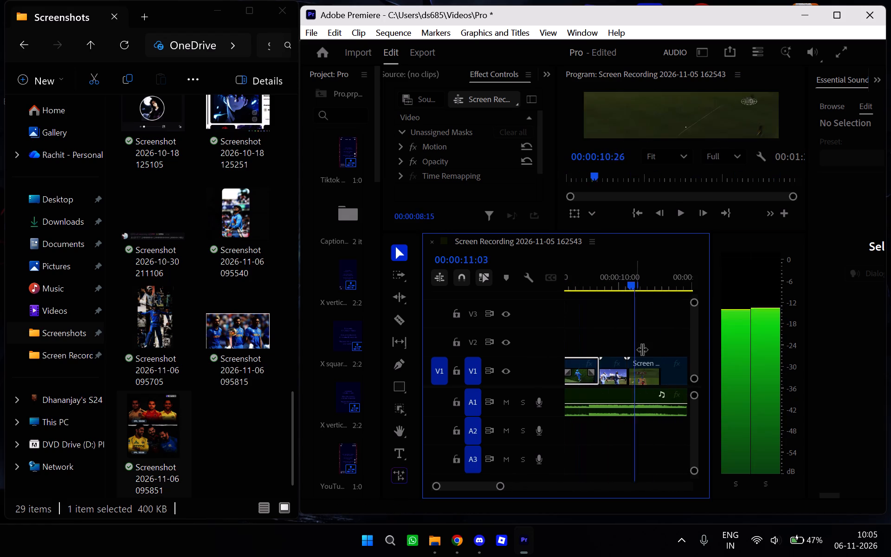
drag(642, 349, 696, 355)
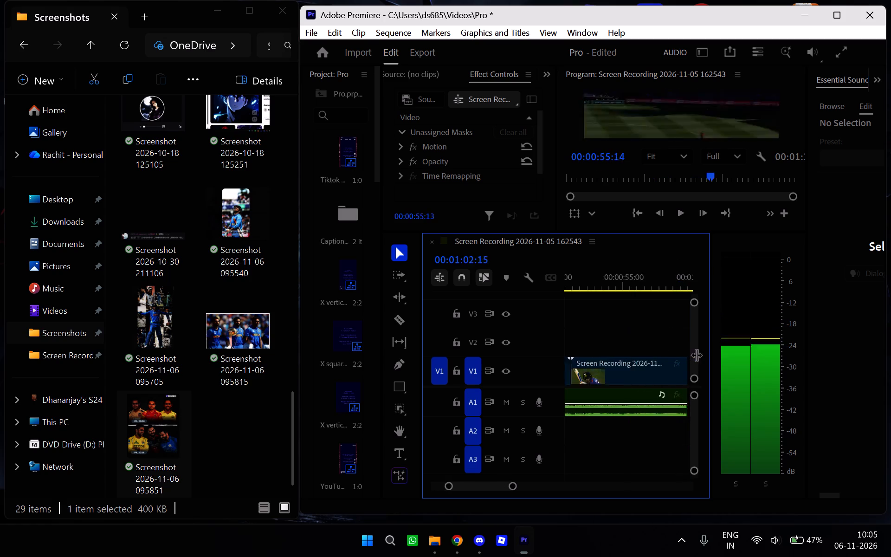
drag(696, 355, 691, 356)
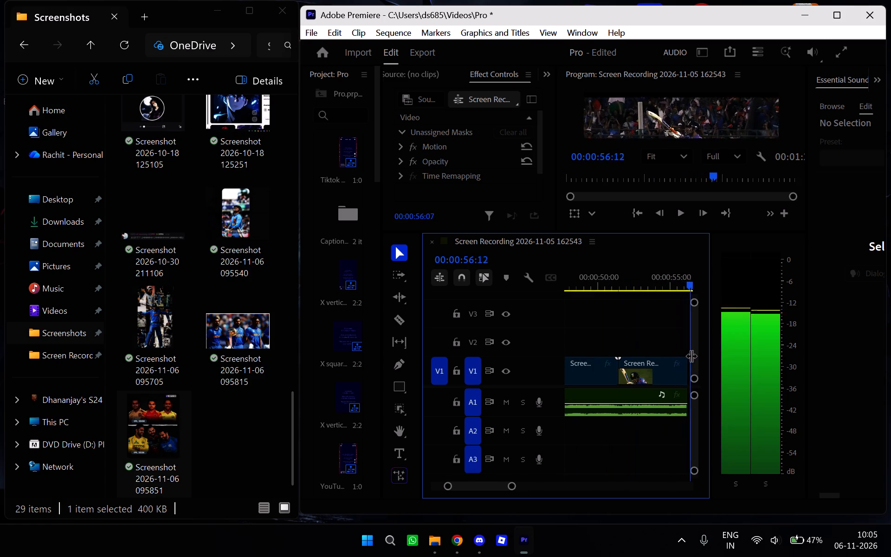
drag(691, 356, 676, 341)
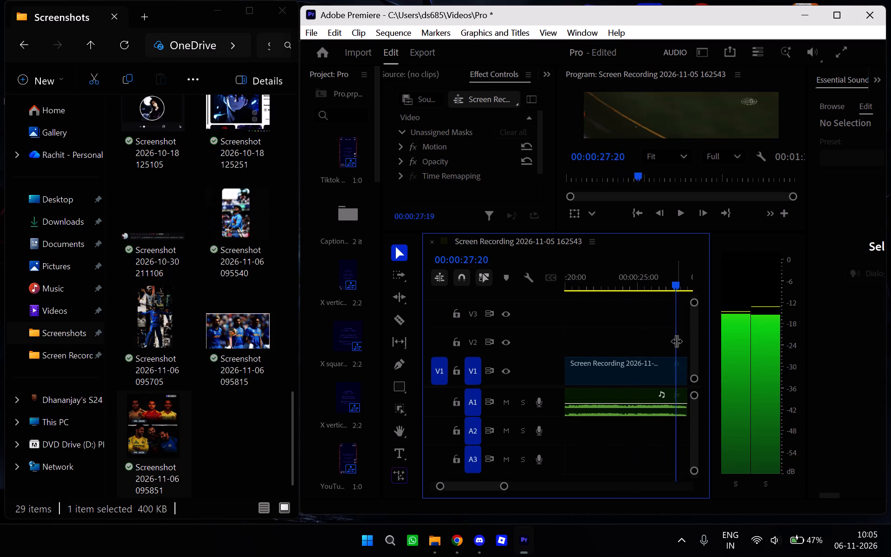
drag(676, 341, 682, 341)
Deselect the clip and move the playhead to the end of the last video clip on V1, at 00:01:07:29.
scroll(644, 334, up, 7)
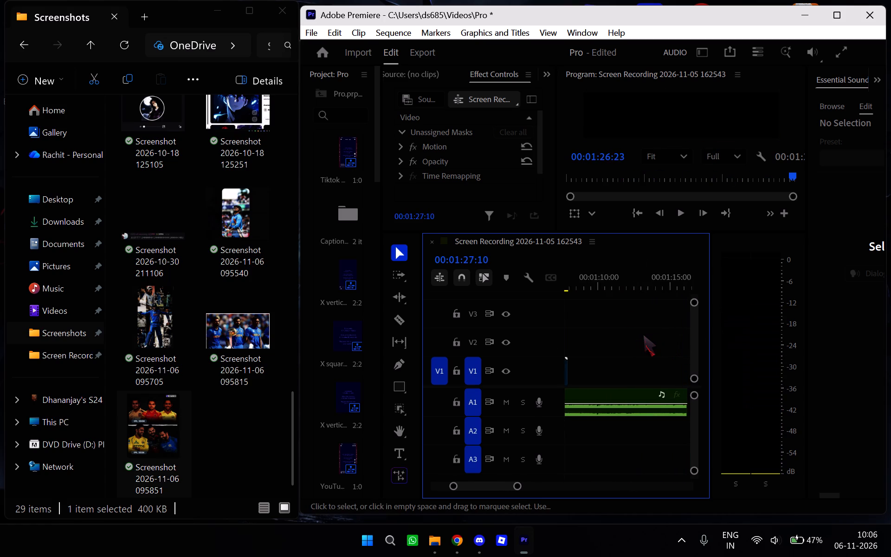
scroll(643, 335, up, 4)
click(631, 324)
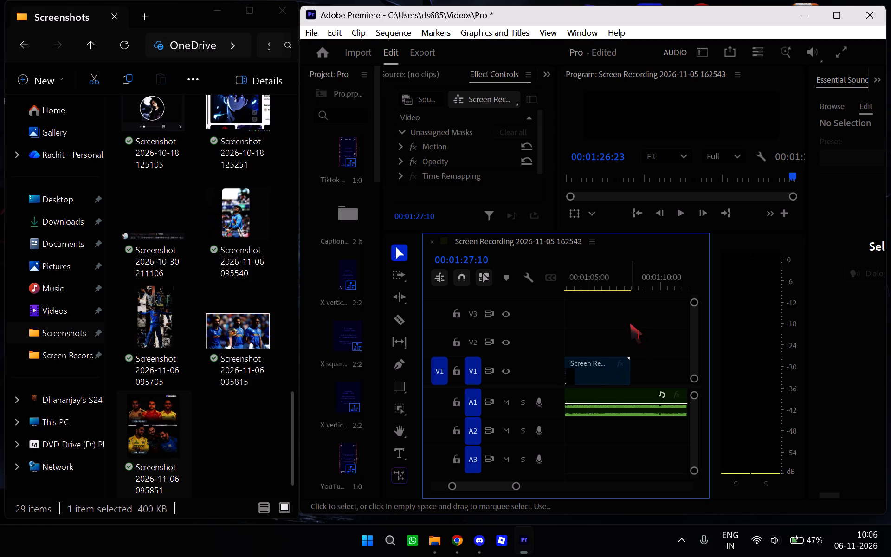
drag(636, 310, 621, 306)
drag(639, 294, 623, 294)
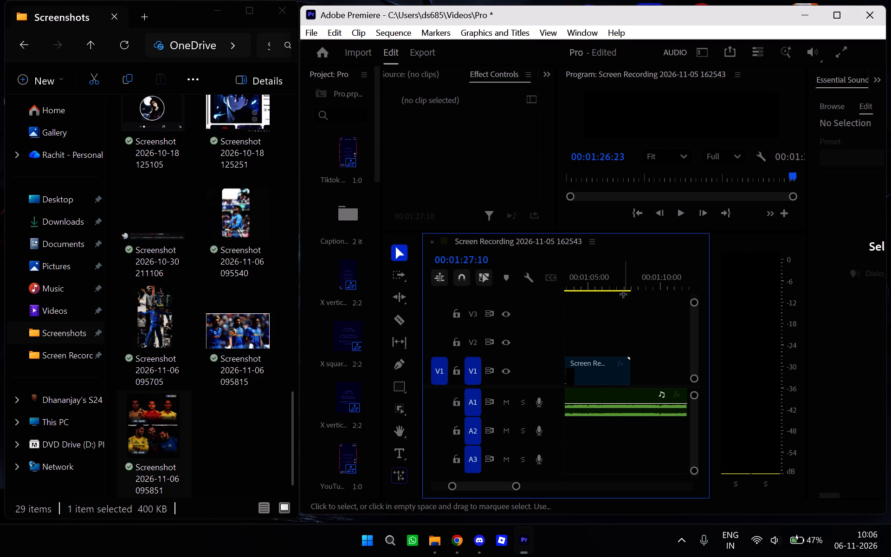
drag(623, 294, 629, 294)
drag(642, 290, 633, 289)
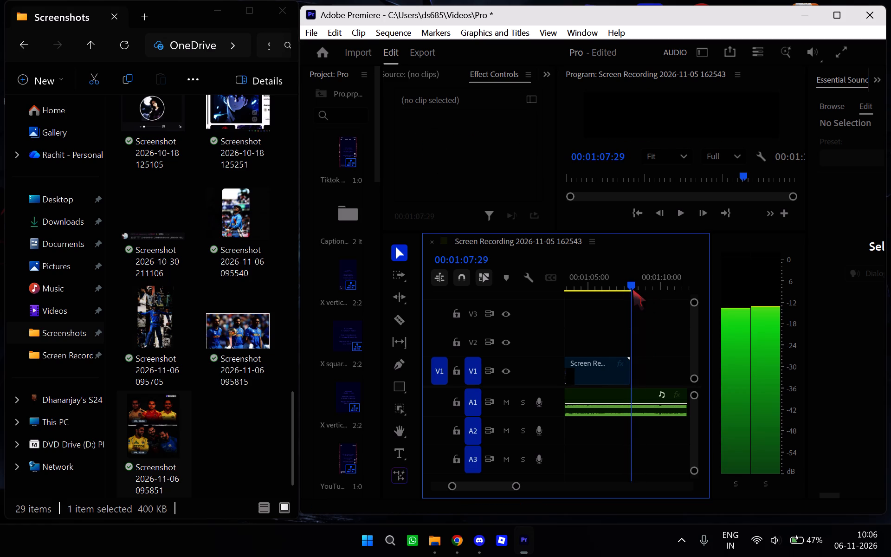
drag(633, 289, 632, 289)
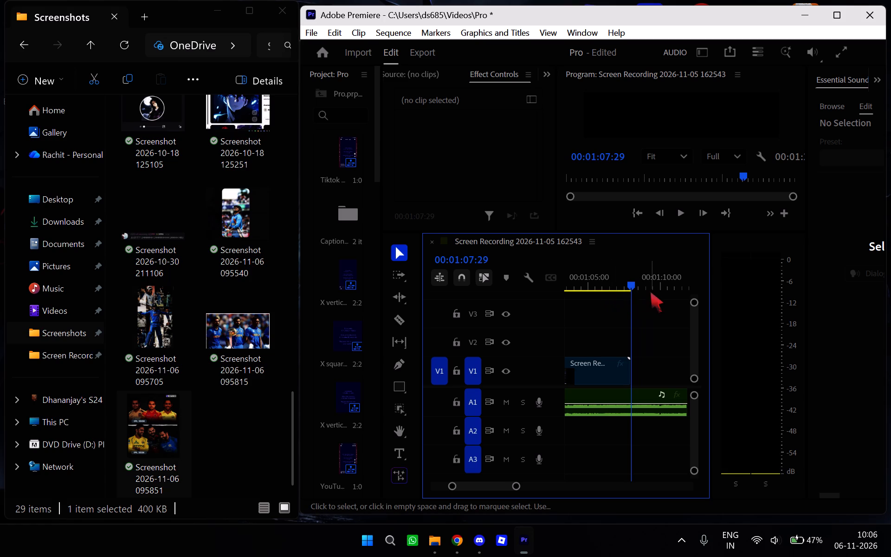
Examine the timeline from the end of the audio back to the opening screenshots.
scroll(652, 291, down, 17)
scroll(651, 291, up, 6)
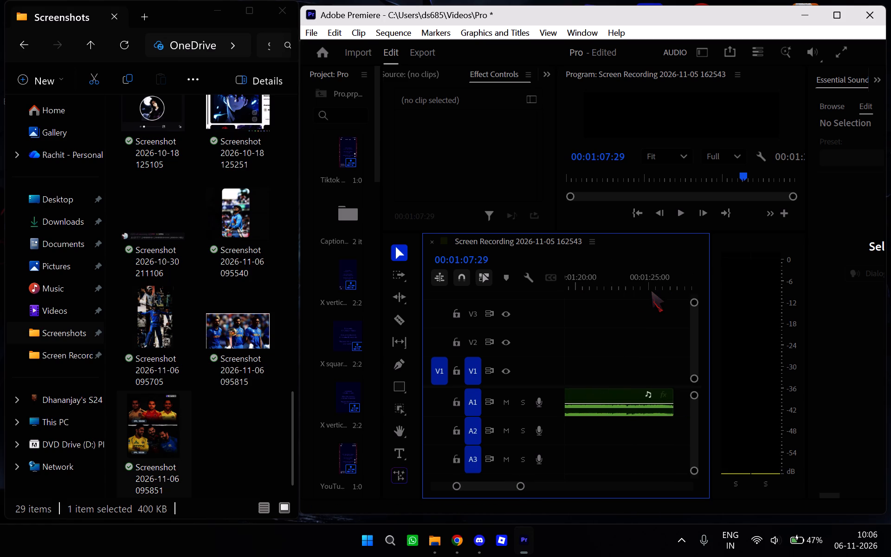
scroll(651, 291, up, 20)
scroll(646, 292, down, 5)
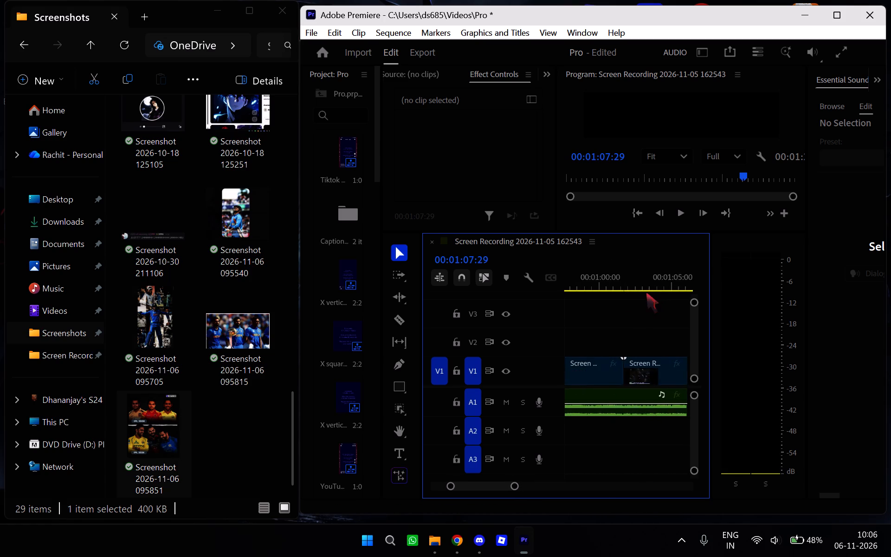
scroll(646, 292, up, 4)
scroll(643, 296, down, 4)
scroll(643, 296, up, 4)
scroll(643, 297, down, 4)
scroll(628, 338, up, 14)
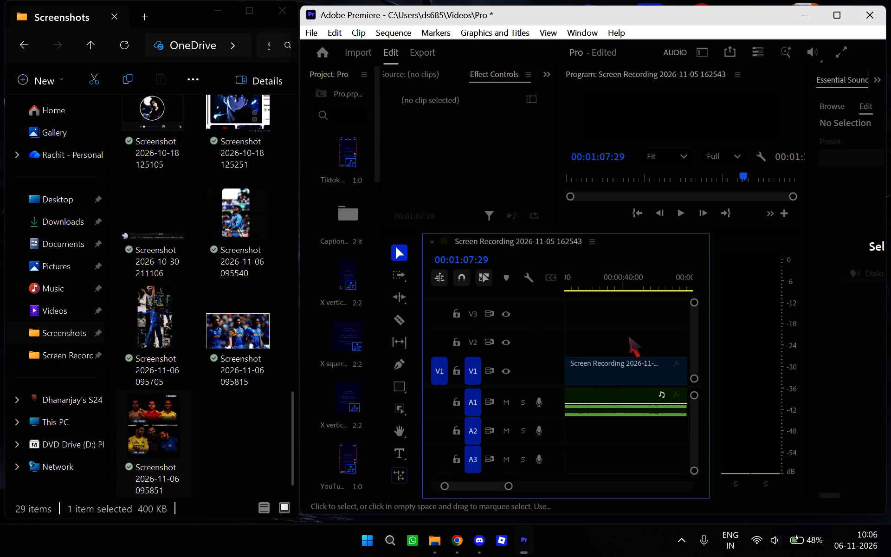
scroll(628, 336, up, 20)
scroll(628, 336, up, 9)
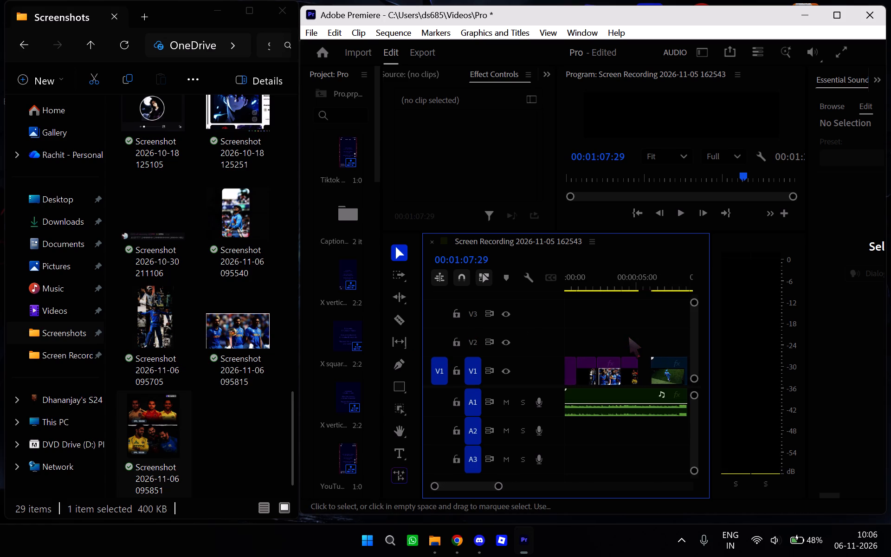
Play the sequence from the start of the first video clip on V1, at 00:00:06:01.
scroll(628, 337, up, 1)
drag(656, 284, 655, 288)
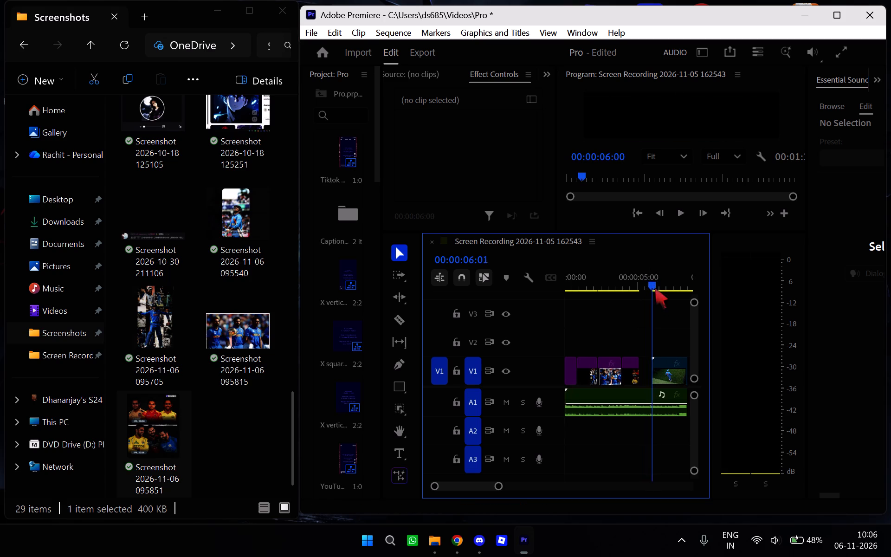
drag(655, 288, 654, 289)
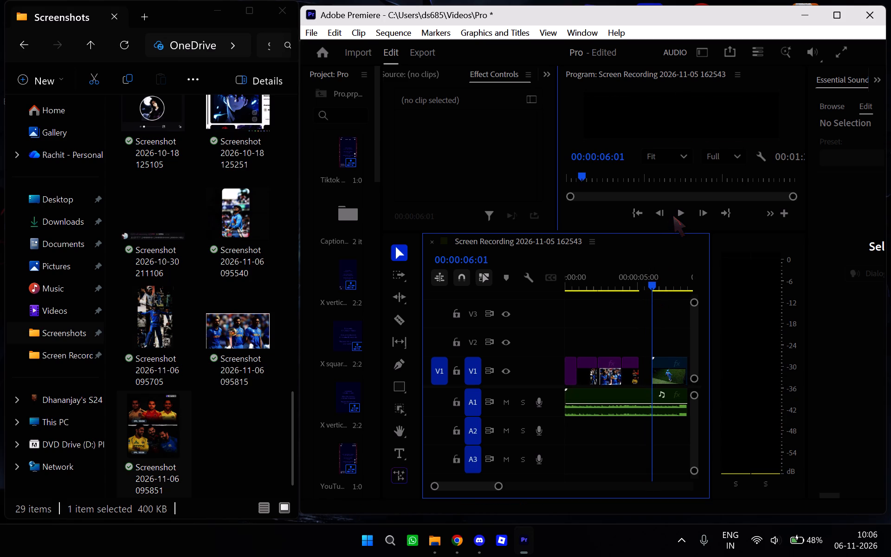
click(673, 215)
click(674, 214)
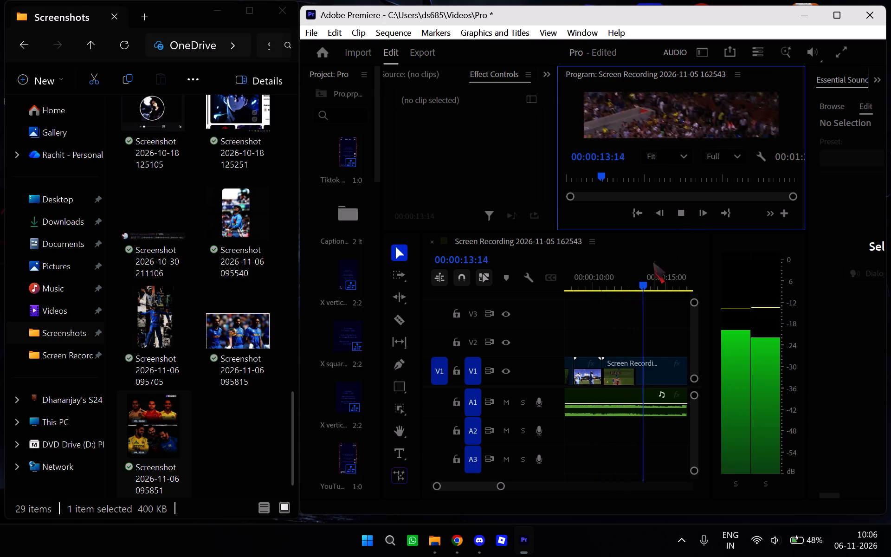
Replay the sequence from the second video clip on V1 and stop playback at 00:00:35:03.
drag(652, 289, 607, 298)
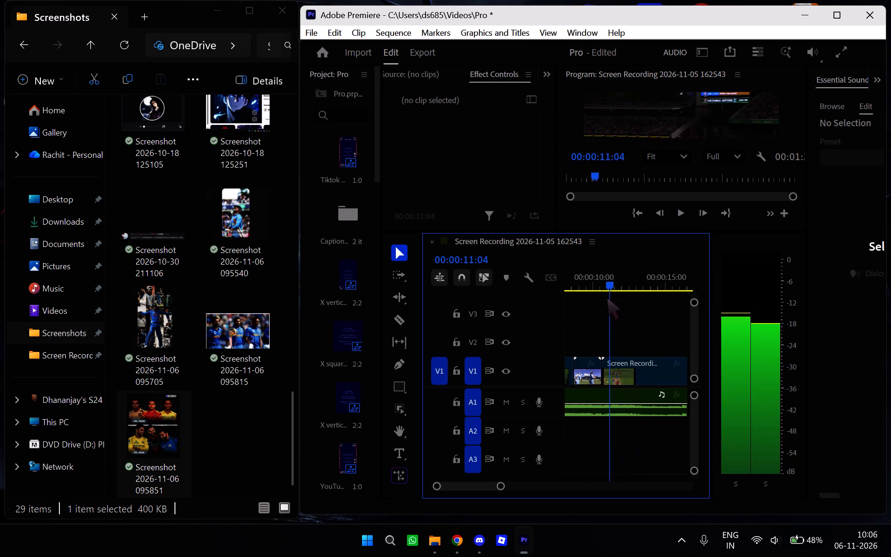
drag(607, 298, 600, 301)
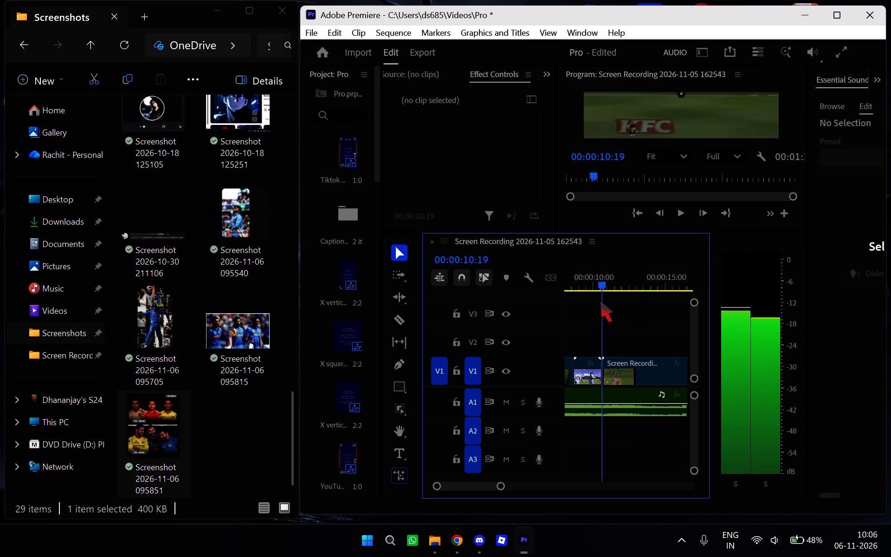
drag(600, 301, 594, 301)
click(674, 220)
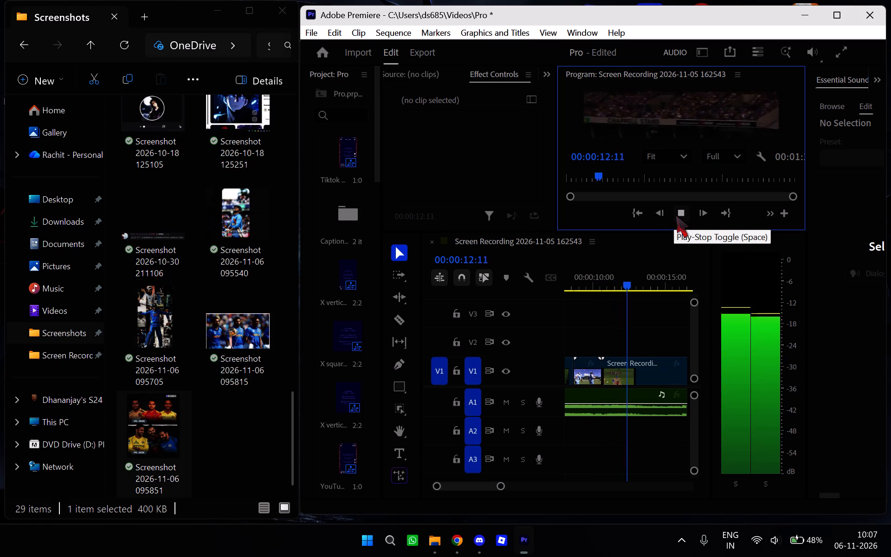
click(676, 215)
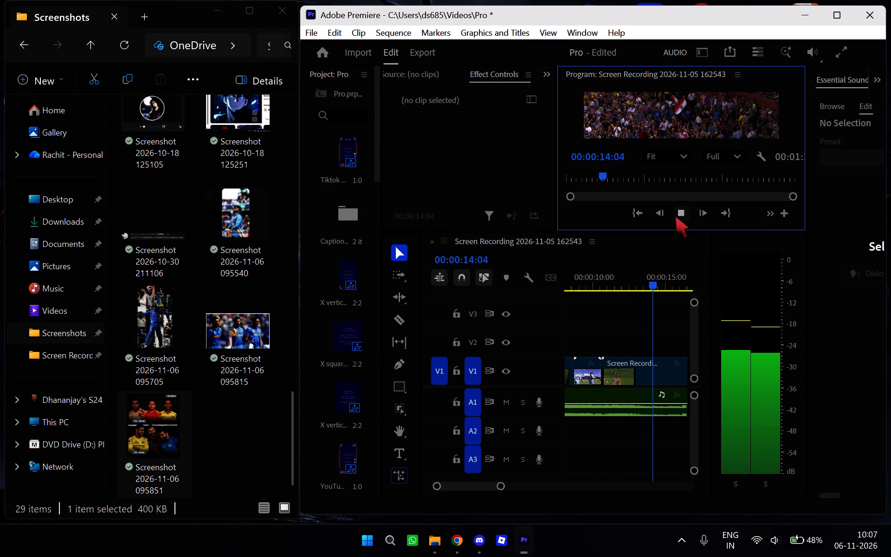
click(673, 214)
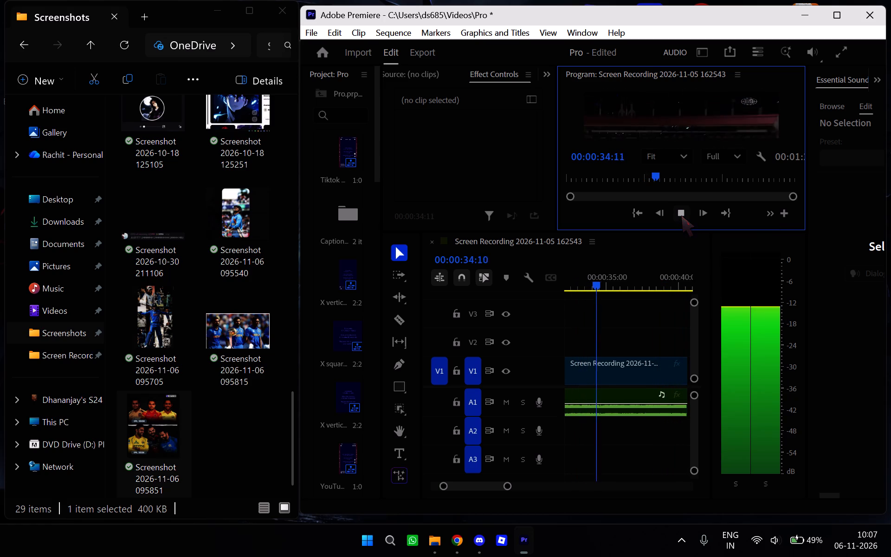
click(681, 215)
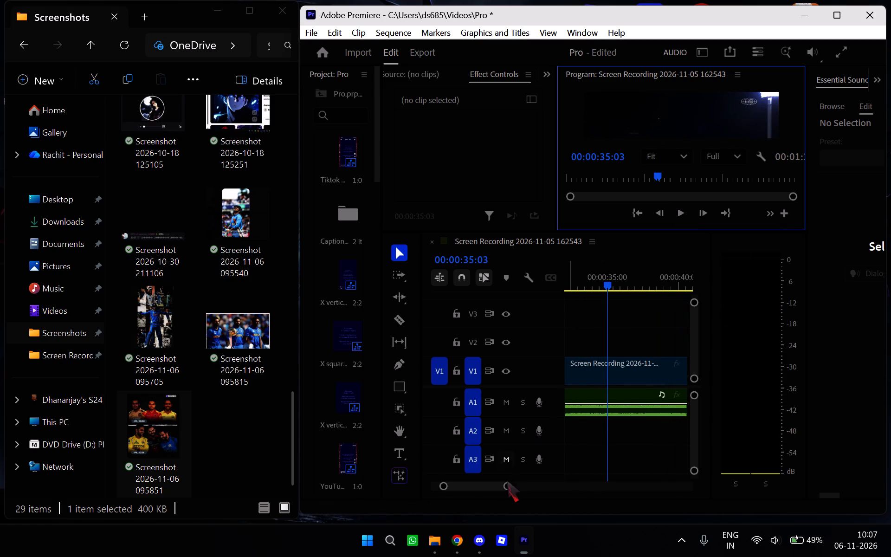
Switch to Chrome and go back from the msd kohli rohit image results to the new tab page.
click(525, 537)
click(454, 547)
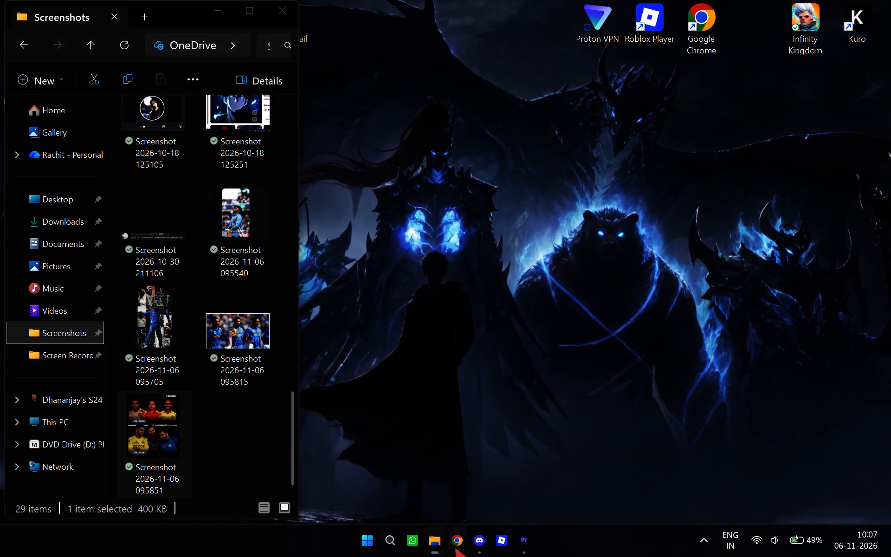
scroll(437, 393, down, 5)
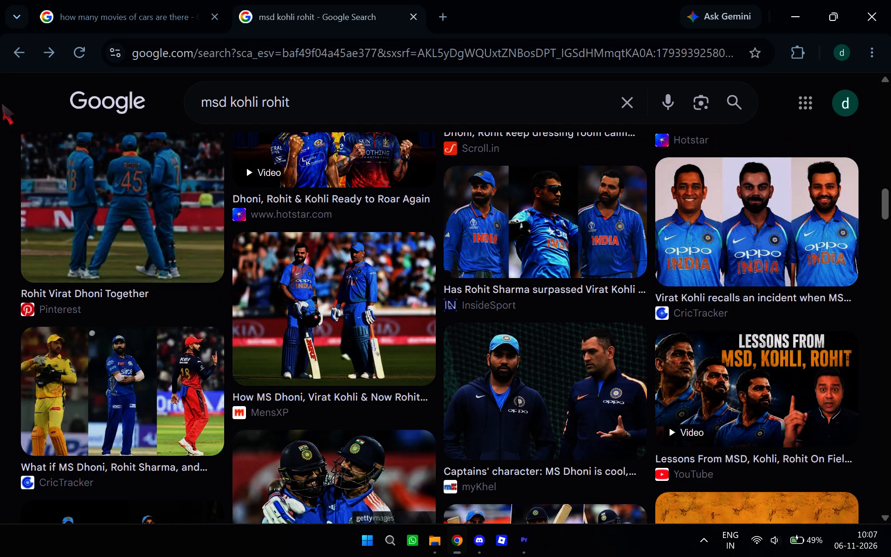
click(18, 57)
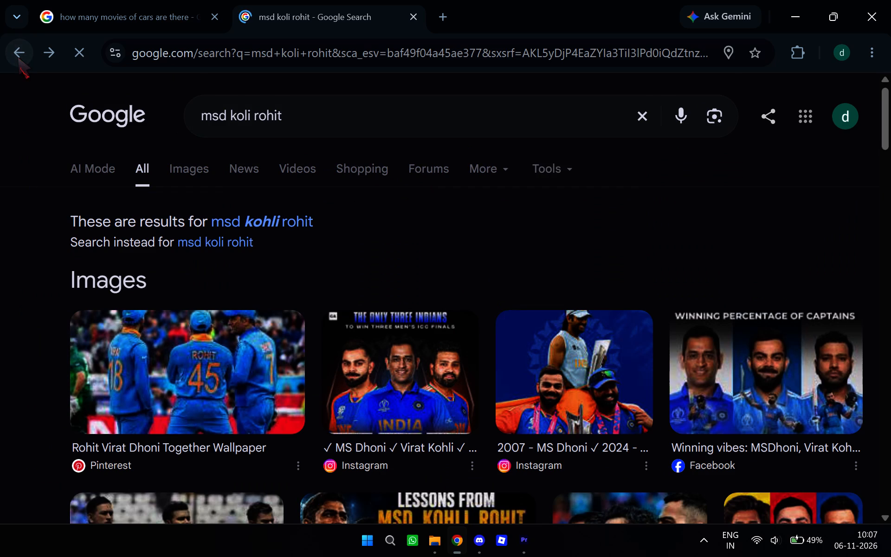
click(18, 57)
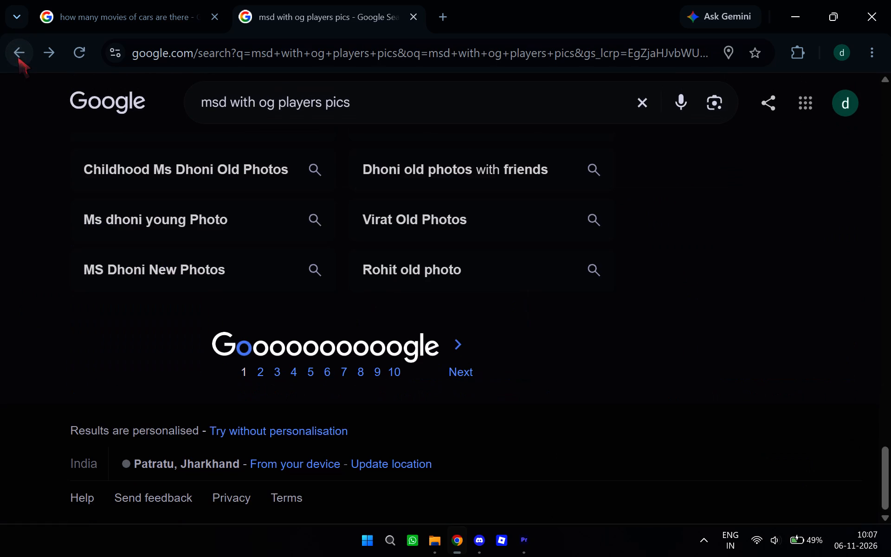
click(18, 57)
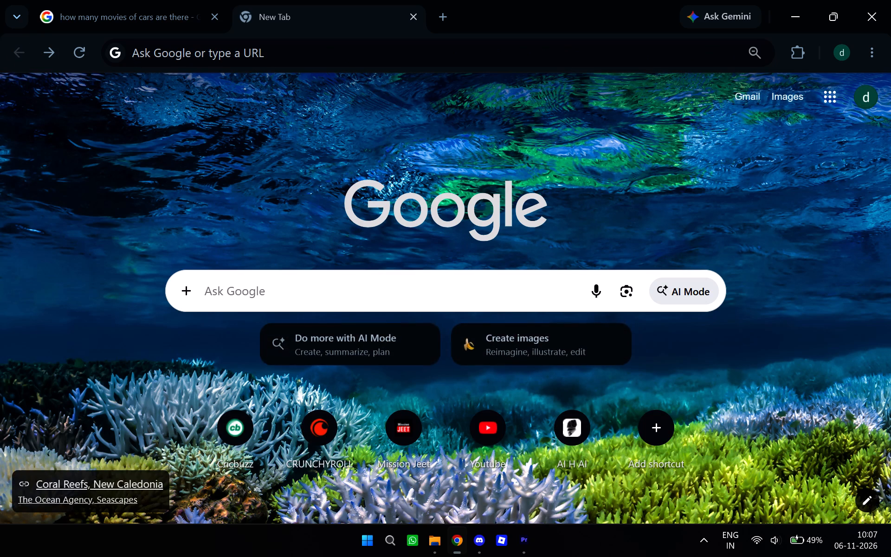
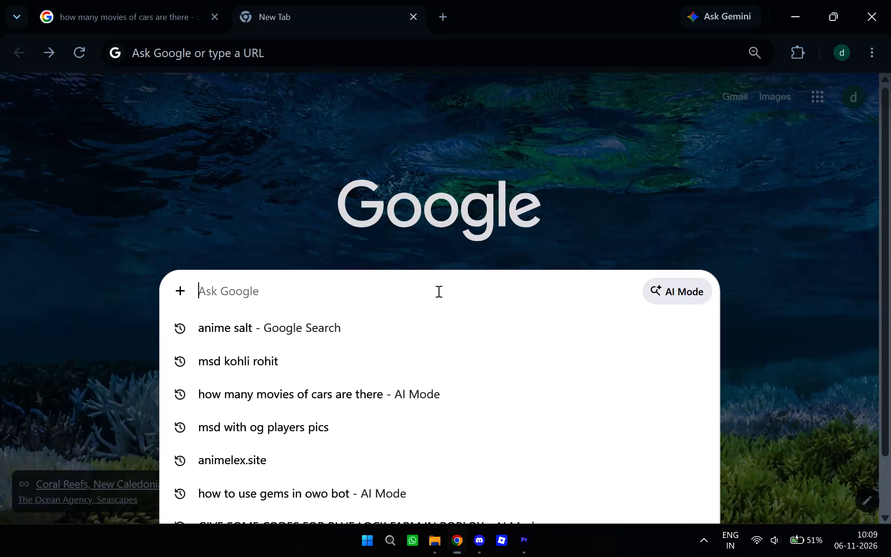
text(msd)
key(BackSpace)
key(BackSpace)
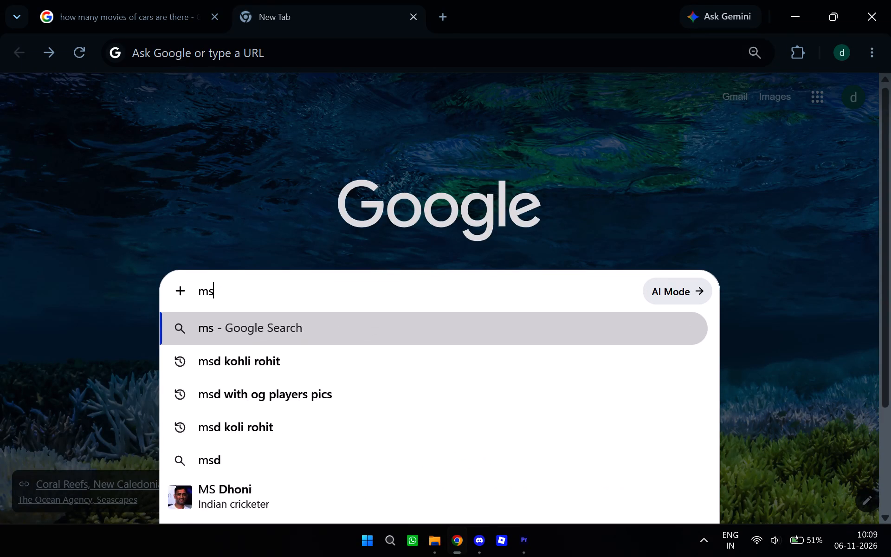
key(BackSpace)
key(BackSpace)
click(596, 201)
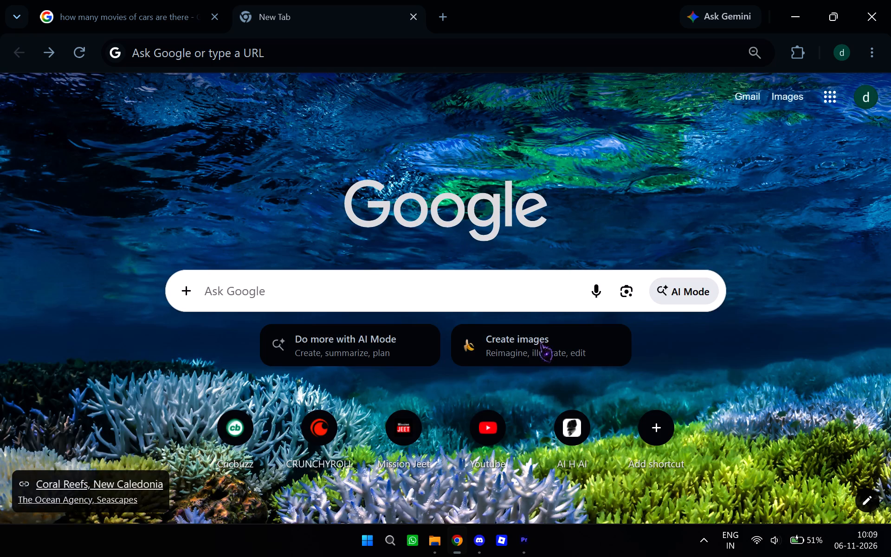
Open YouTube and search for msd hitting sixes slowmo.
click(497, 427)
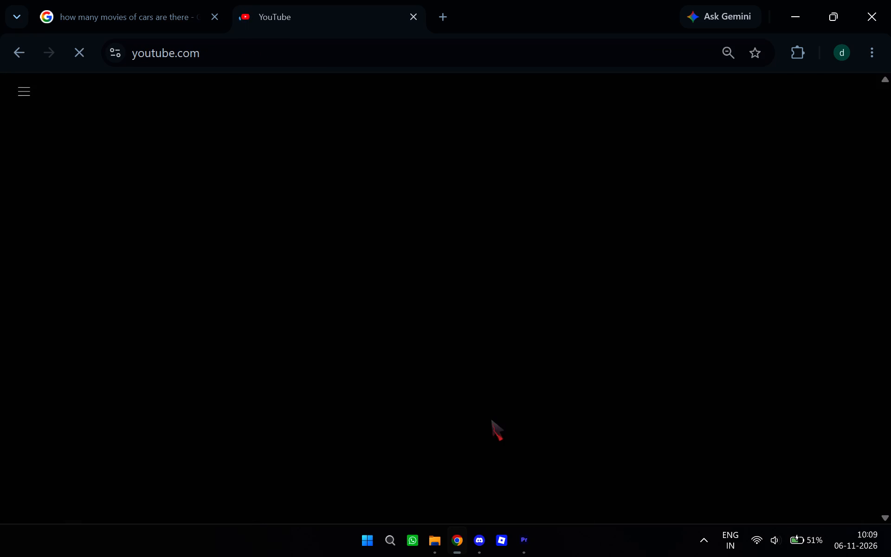
click(467, 99)
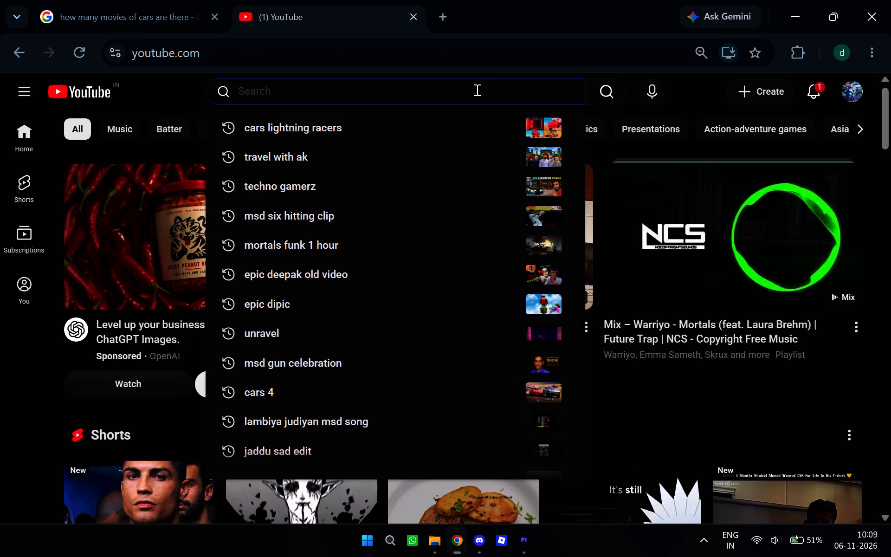
click(472, 85)
click(41, 395)
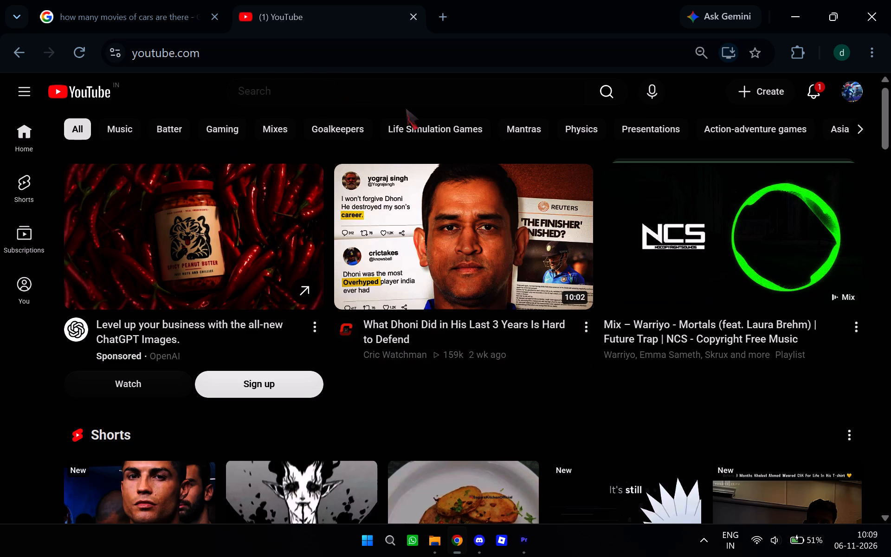
click(396, 95)
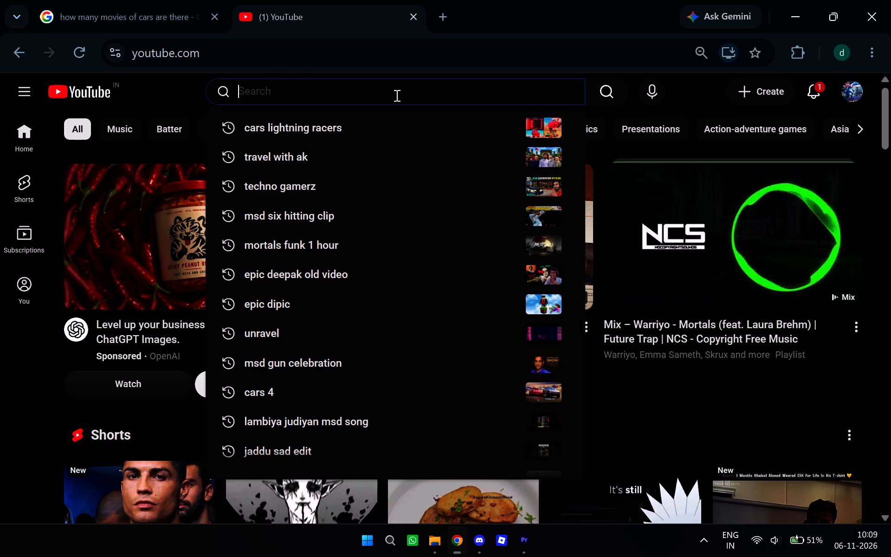
text(ma)
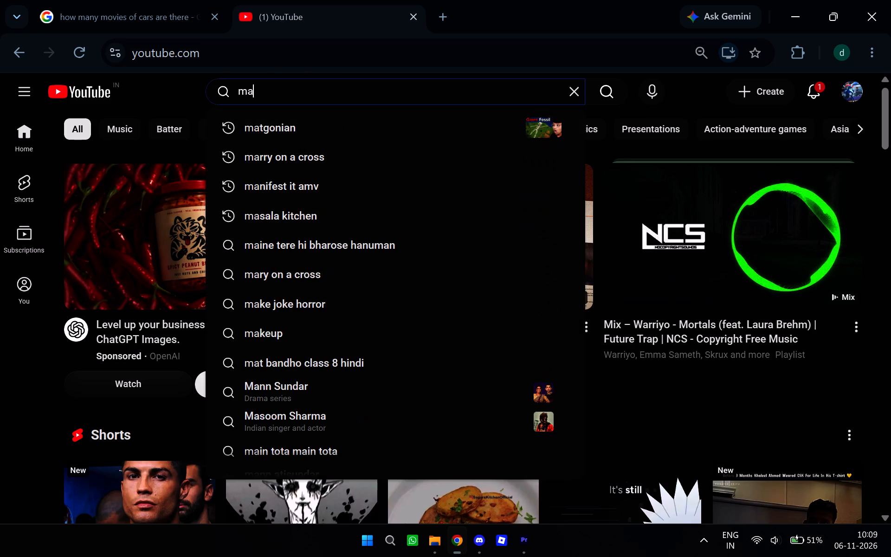
key(BackSpace)
text(sd)
key(space)
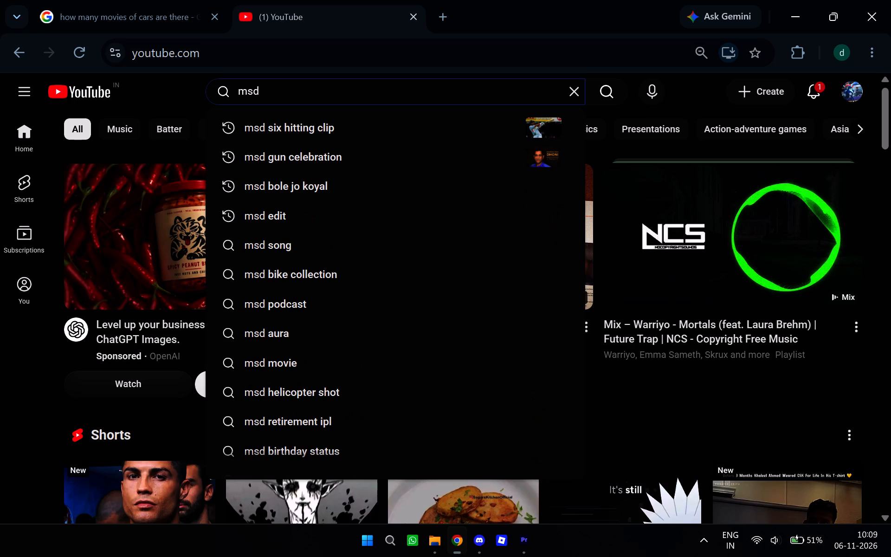
text(hitting sixes)
key(space)
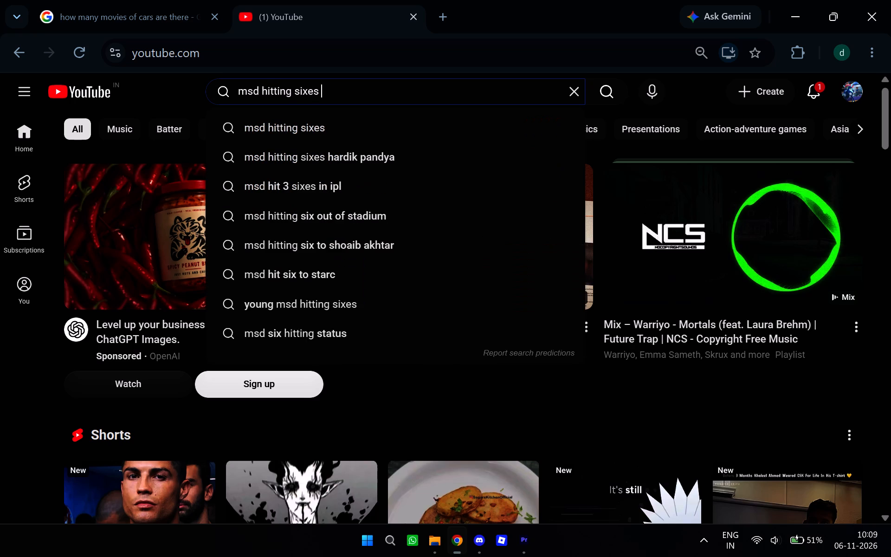
text(slowmo)
key(Return)
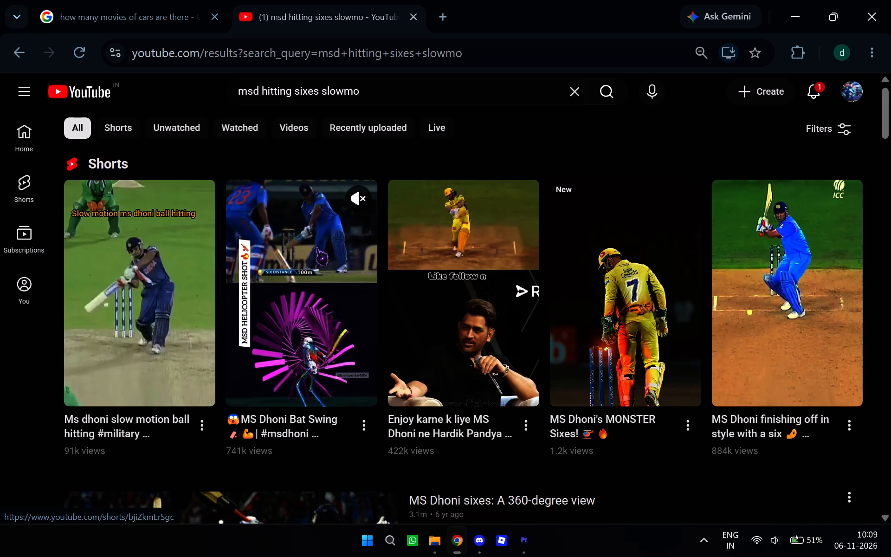
Open the video MS Dhoni's Top Sixes Compilation (35+ Sixes) from the search results and play it full screen.
scroll(316, 247, down, 1)
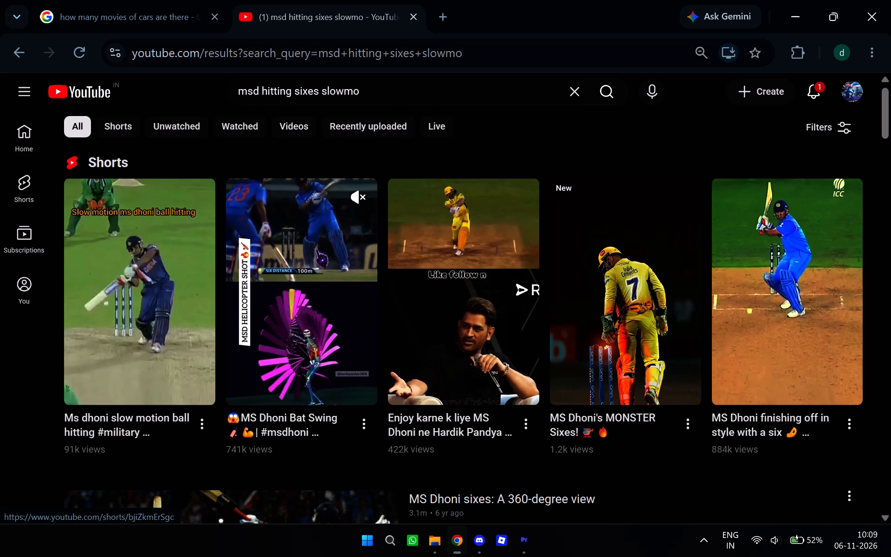
scroll(316, 248, down, 2)
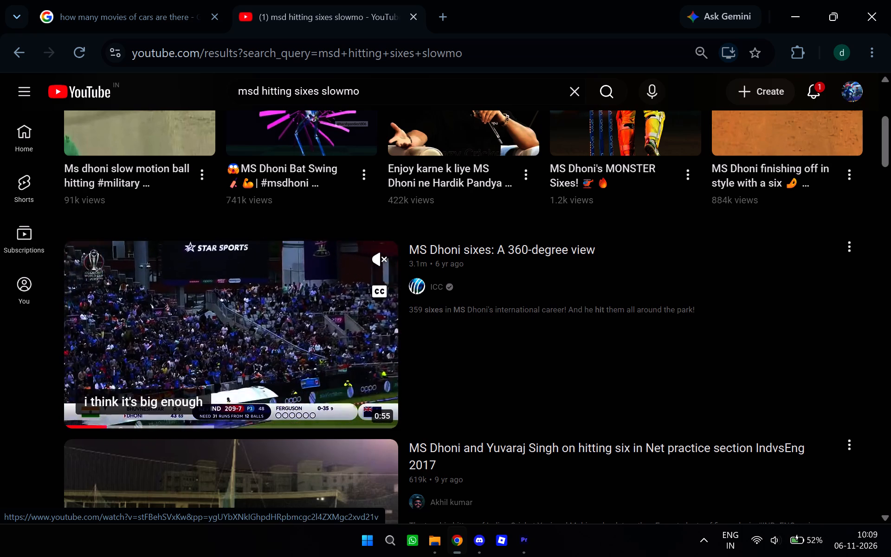
scroll(332, 288, down, 1)
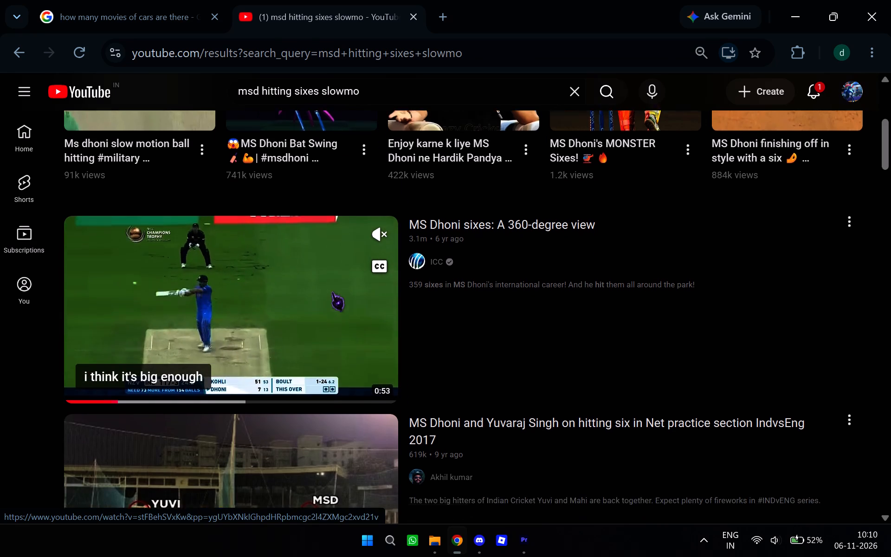
scroll(337, 272, down, 1)
scroll(99, 194, down, 1)
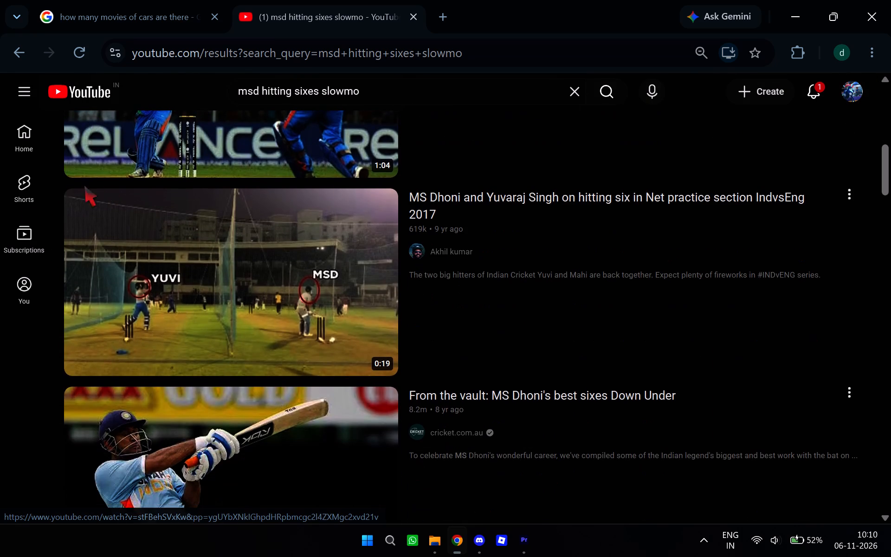
scroll(20, 285, down, 1)
scroll(358, 236, down, 2)
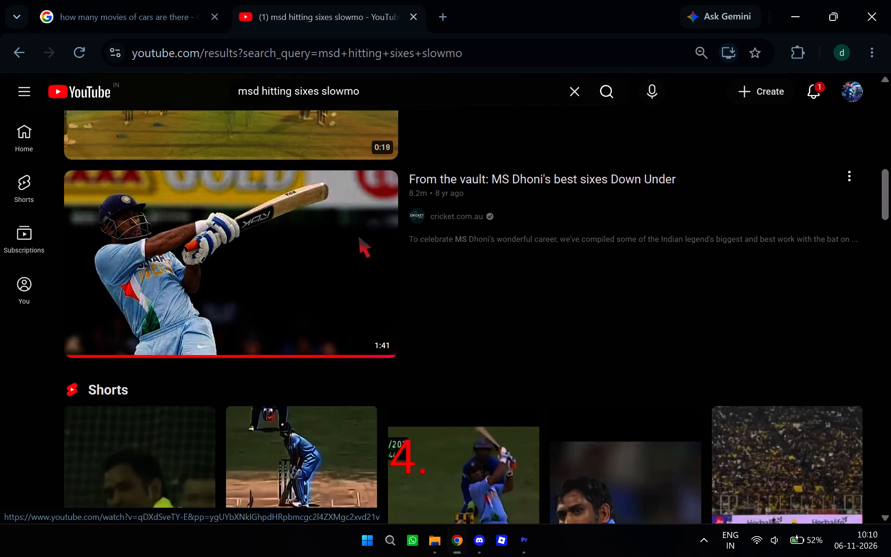
scroll(358, 236, down, 2)
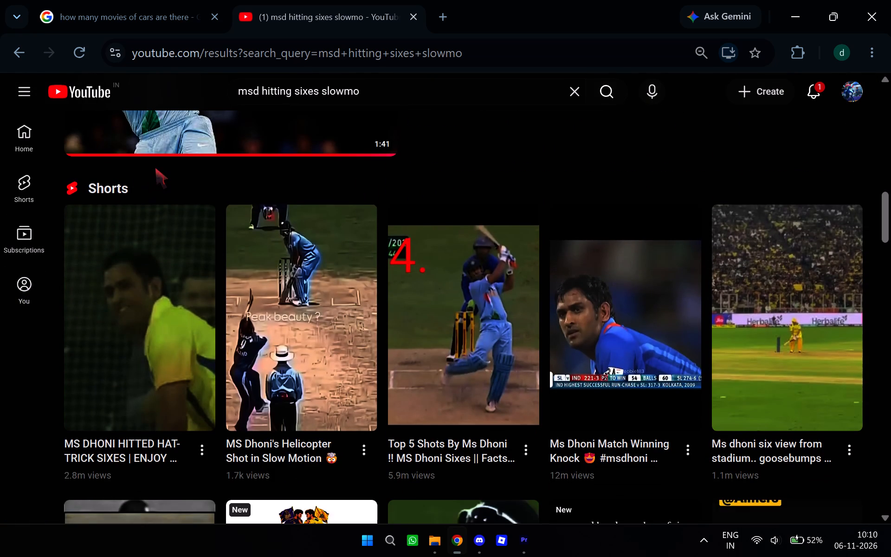
scroll(346, 281, down, 4)
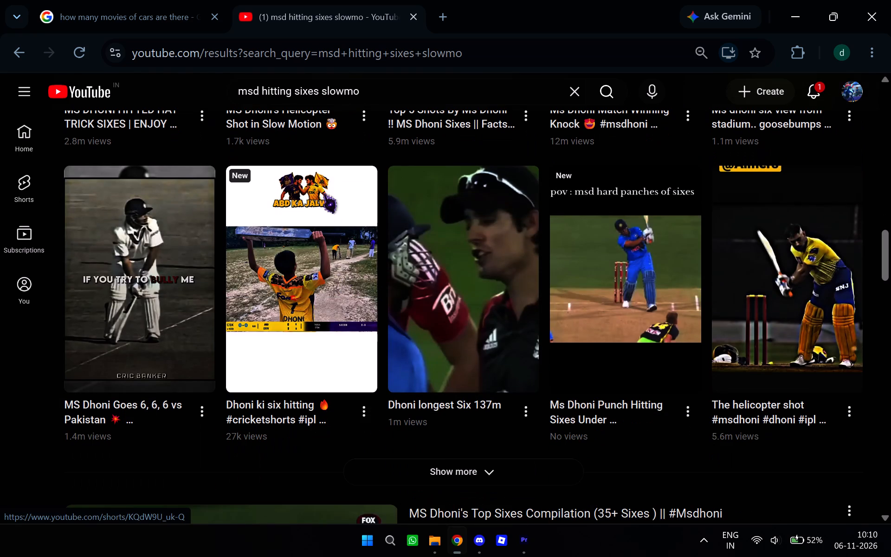
scroll(324, 191, down, 3)
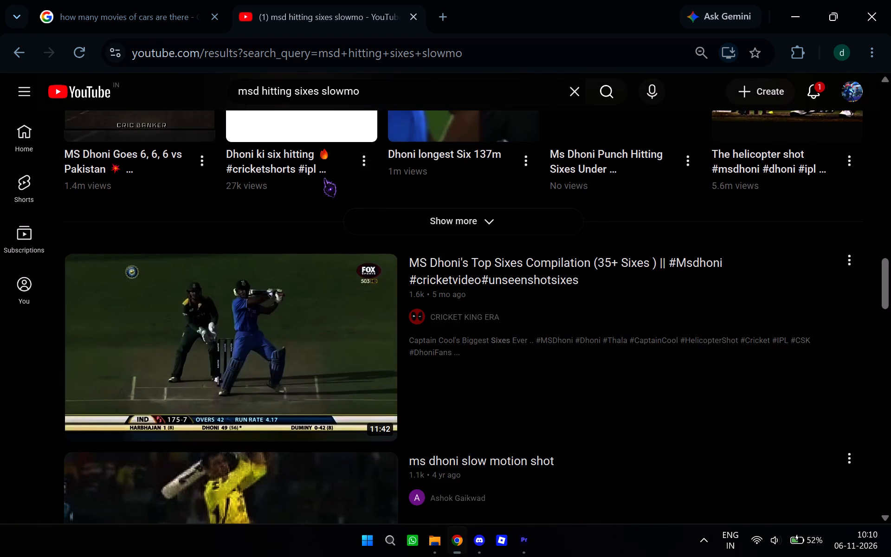
click(174, 304)
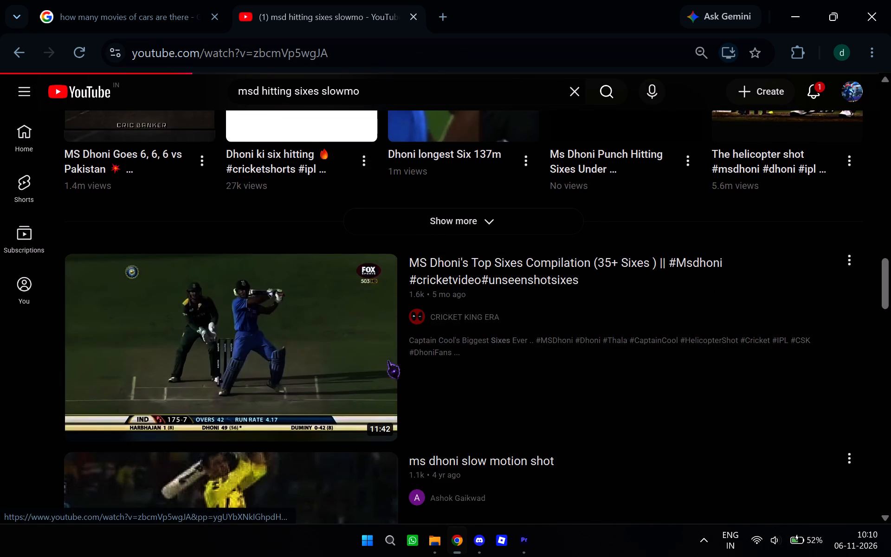
click(455, 297)
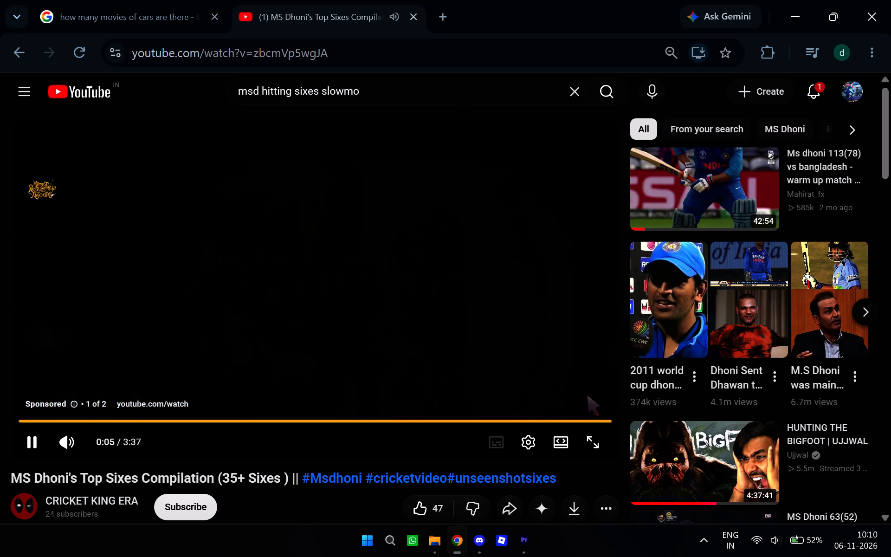
click(587, 398)
click(589, 440)
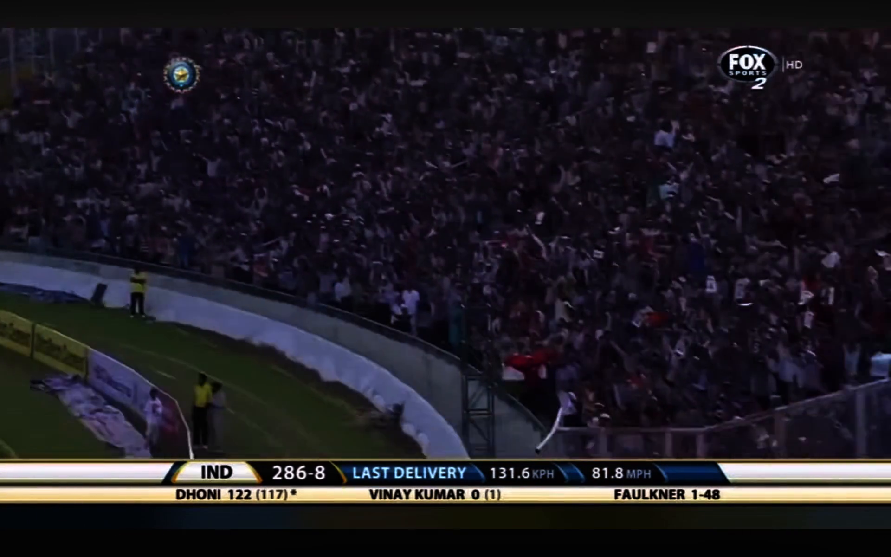
Rewind the sixes compilation video to 0:00 and pause it there in full screen.
key(Left)
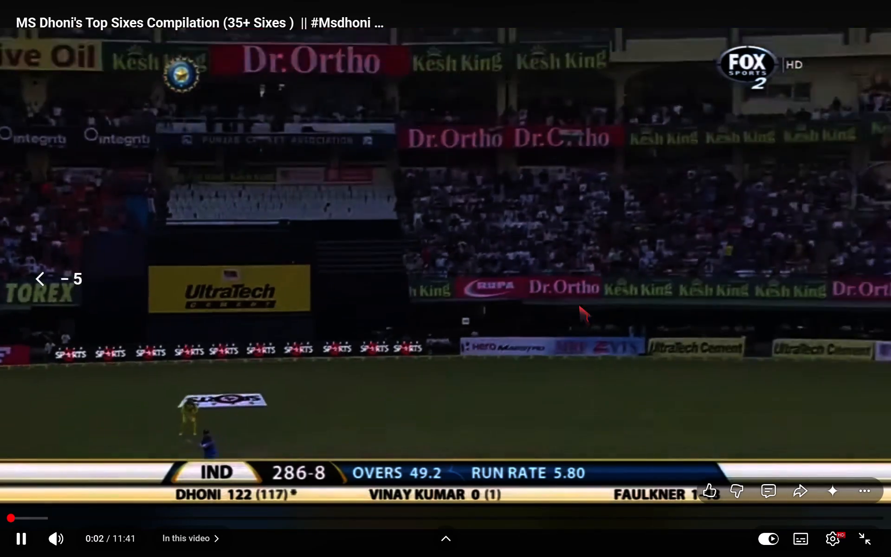
key(Left)
key(Left)
key(Left)
key(Left)
click(615, 284)
key(Left)
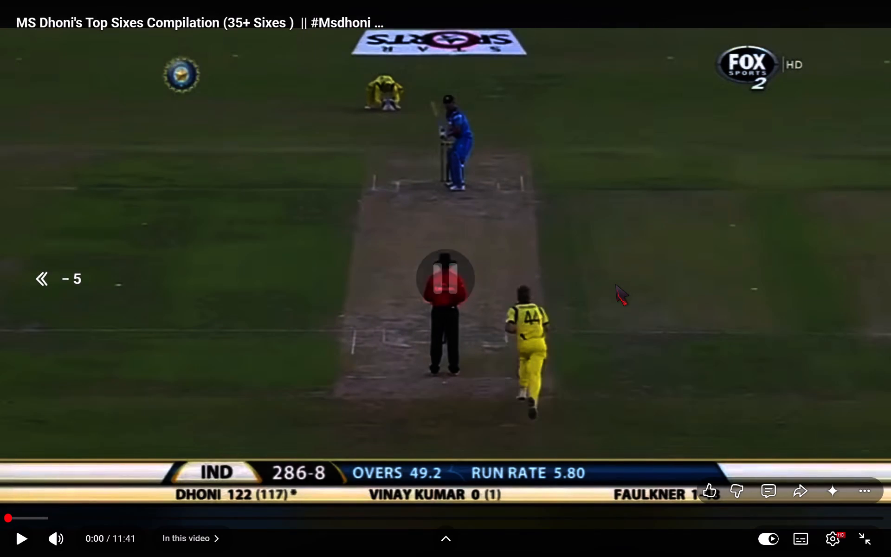
key(Left)
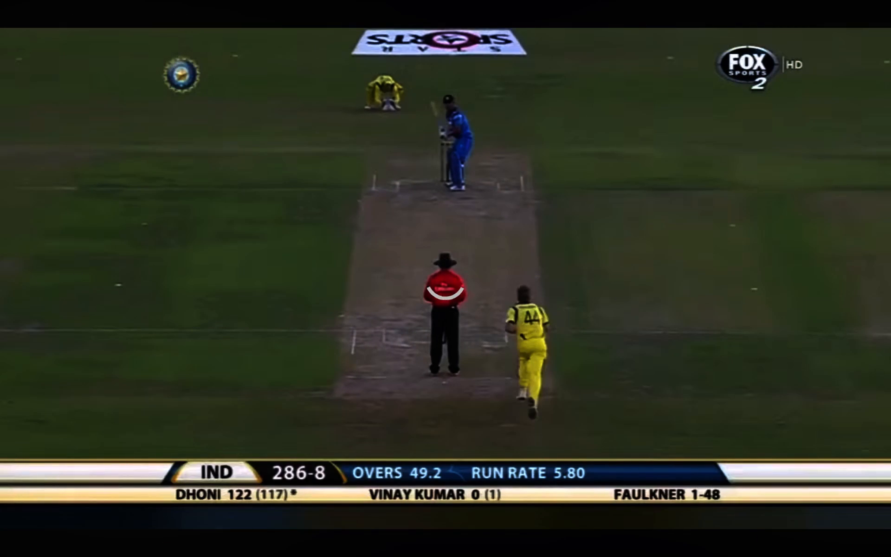
double_click(615, 284)
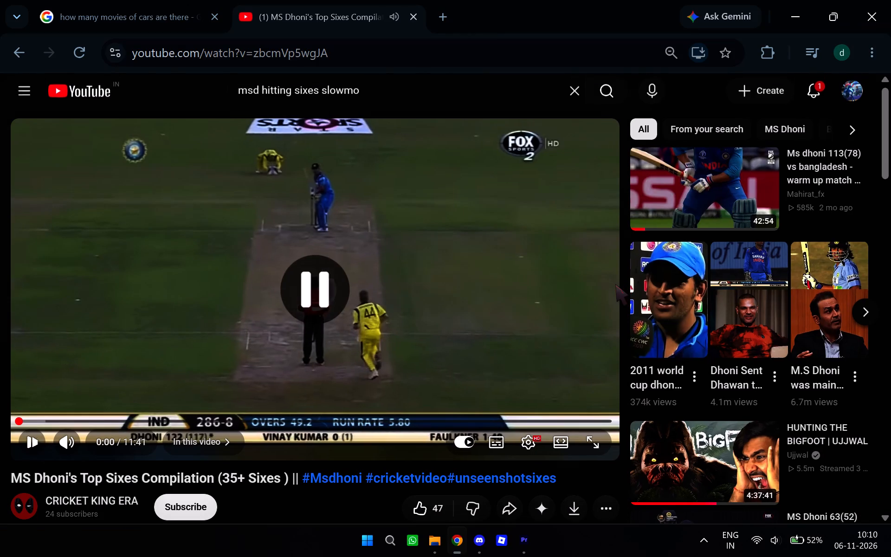
double_click(501, 274)
click(501, 274)
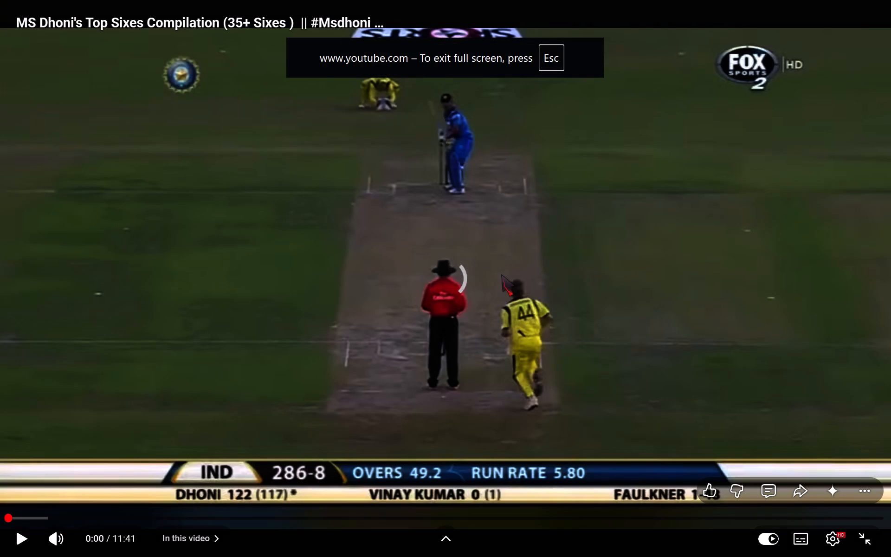
click(501, 274)
key(Left)
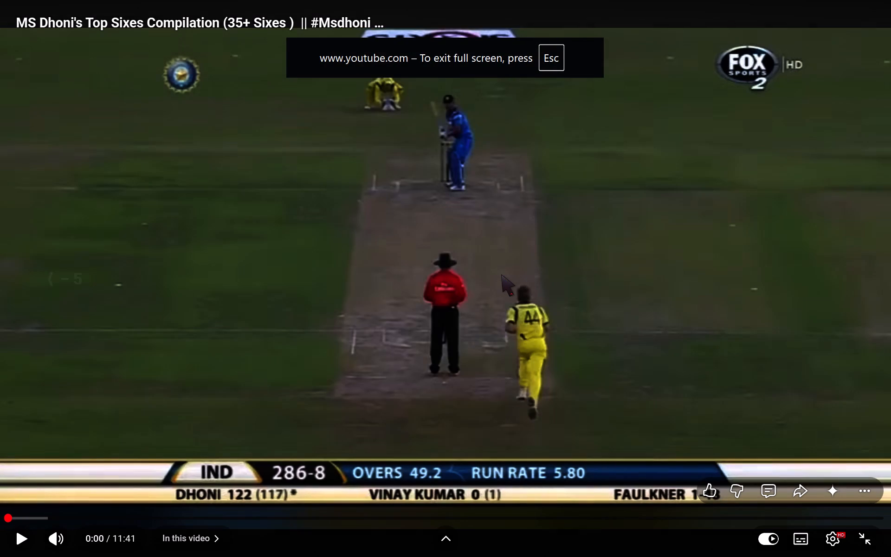
key(Left)
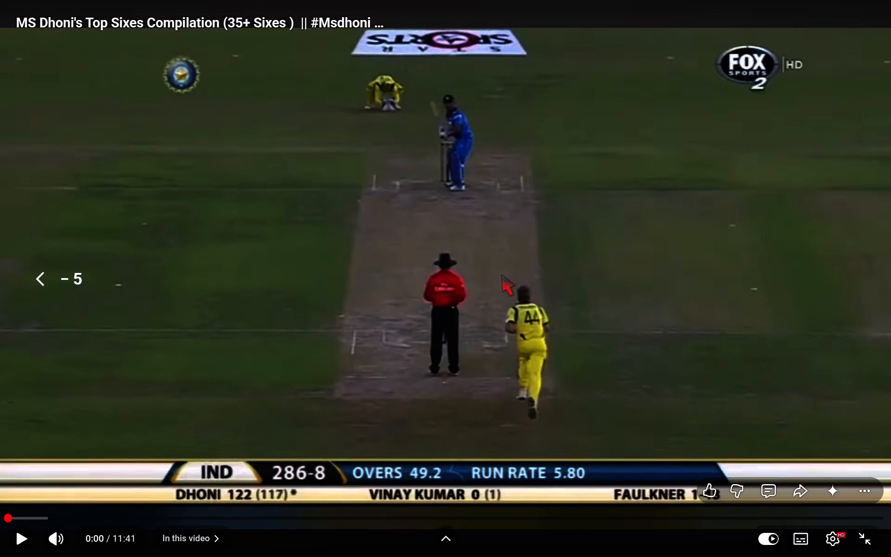
key(Right)
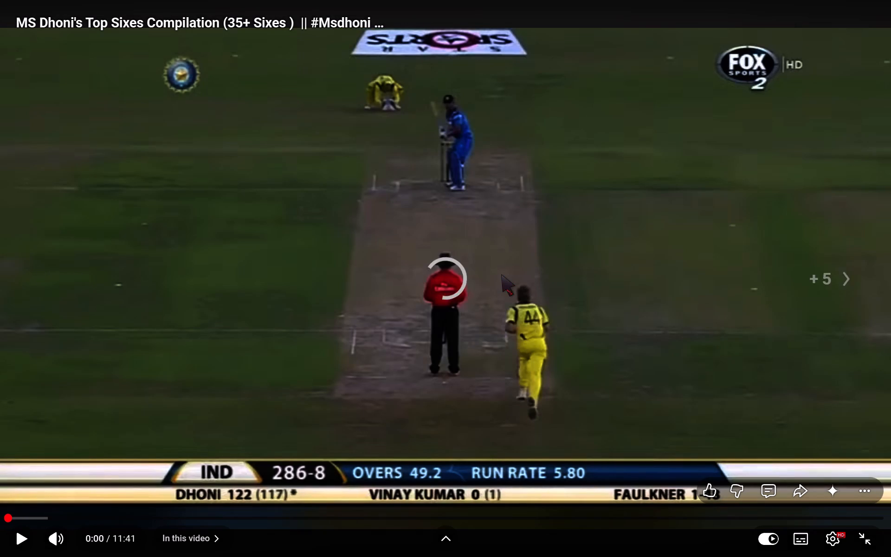
key(Left)
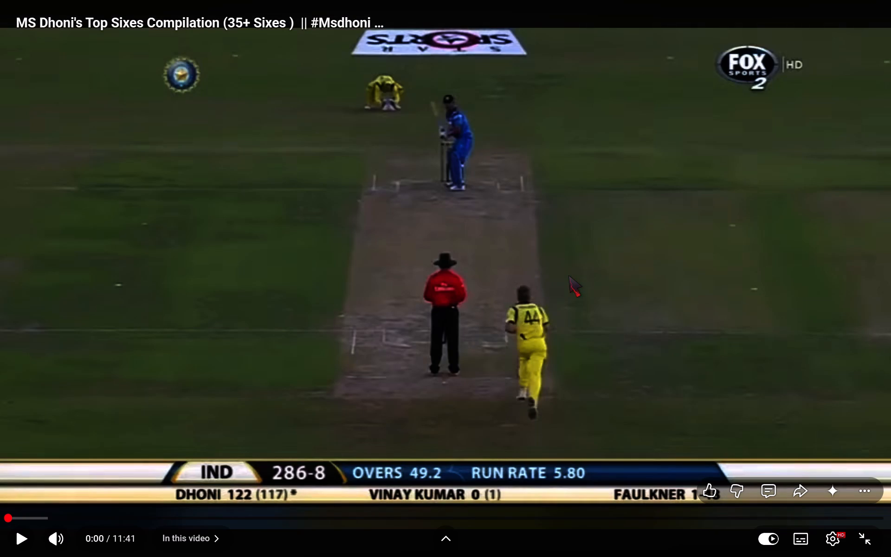
Reduce the page zoom to 25% to shrink the player overlay, keeping the full-screen video in view.
key(ctrl+Down)
key(ctrl+Up)
key(ctrl+Down)
key(ctrl+Down)
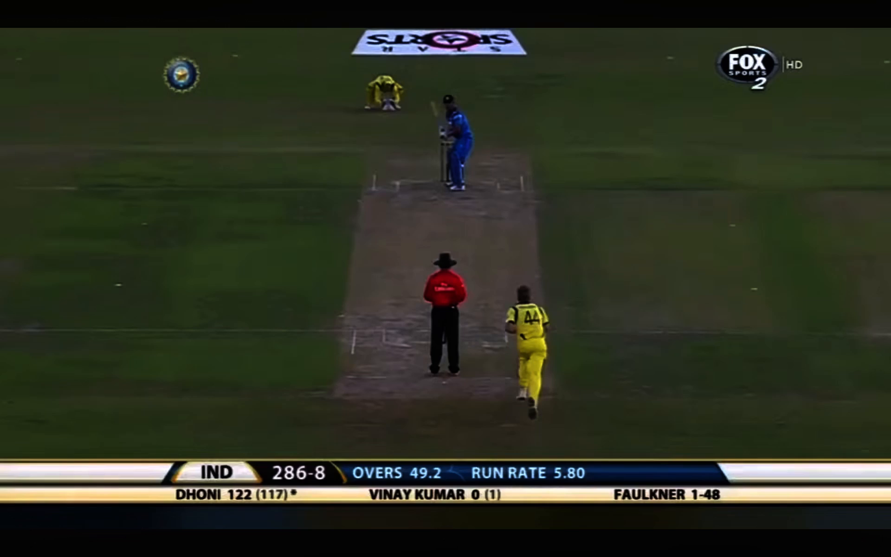
ctrl+scroll(568, 275, down, 2)
ctrl+scroll(568, 275, up, 2)
ctrl+scroll(569, 275, down, 5)
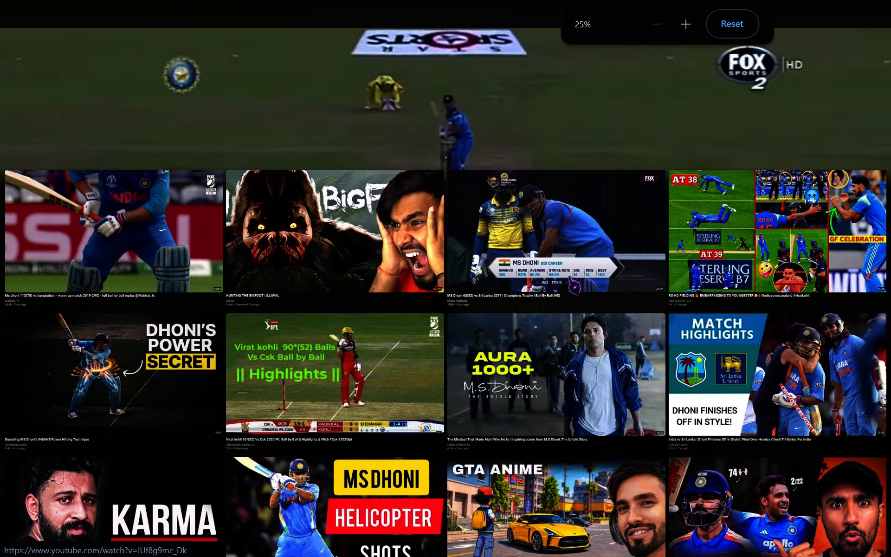
scroll(569, 275, up, 4)
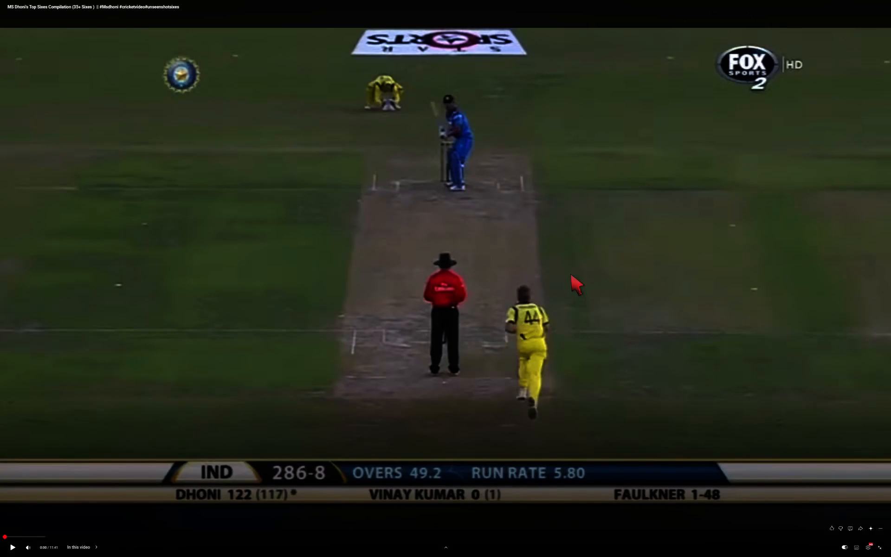
Start a Snipping Tool screen recording of the full-width picture area above the score bar and play the sixes compilation.
key(Print)
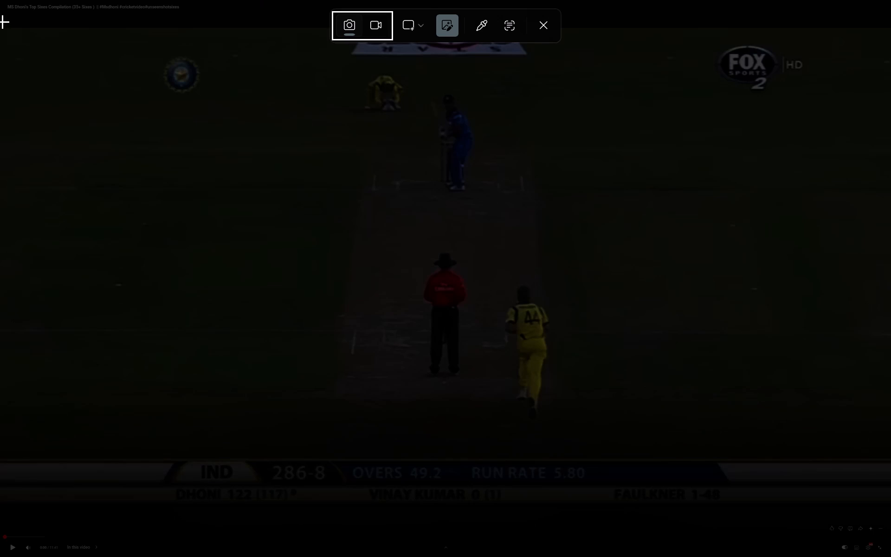
click(369, 31)
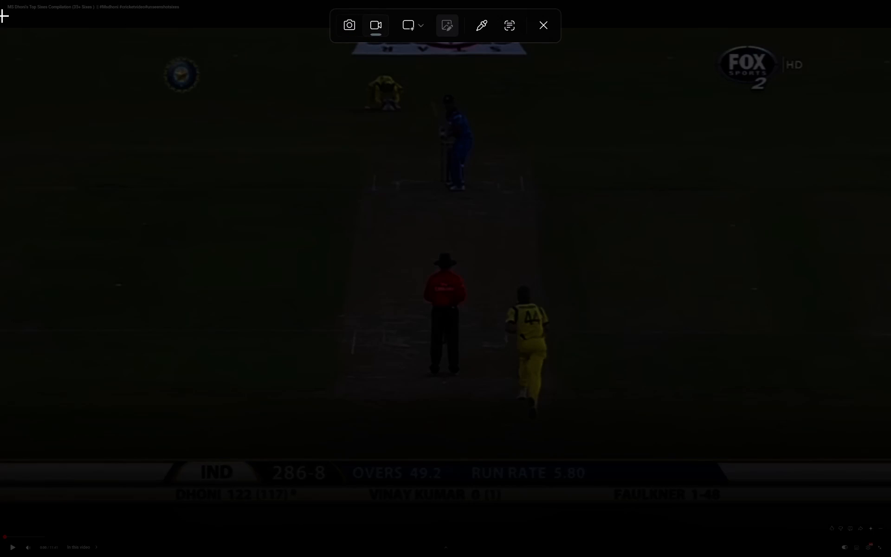
drag(0, 22, 193, 177)
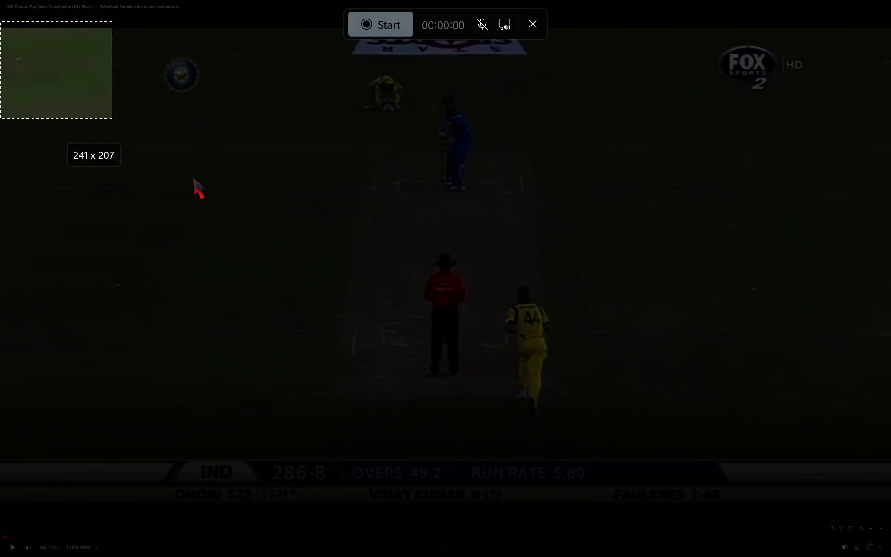
drag(193, 177, 890, 499)
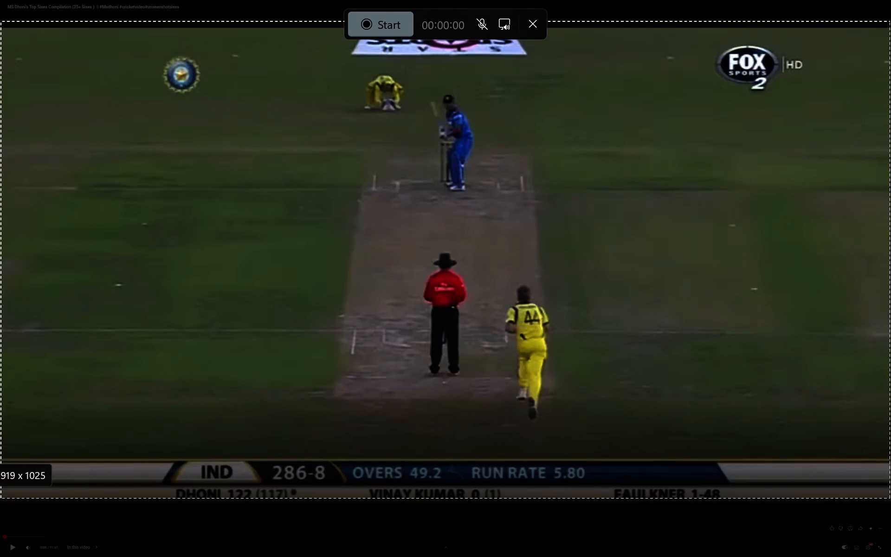
drag(890, 499, 890, 459)
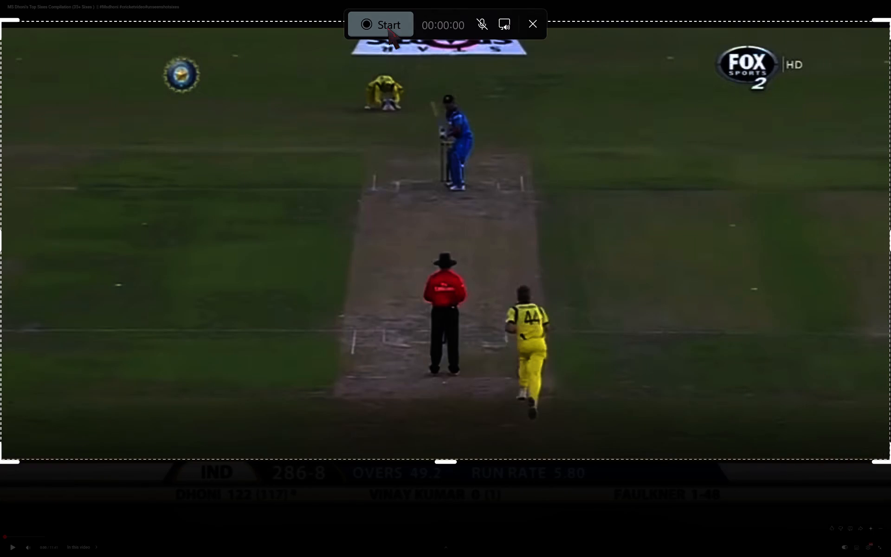
click(387, 27)
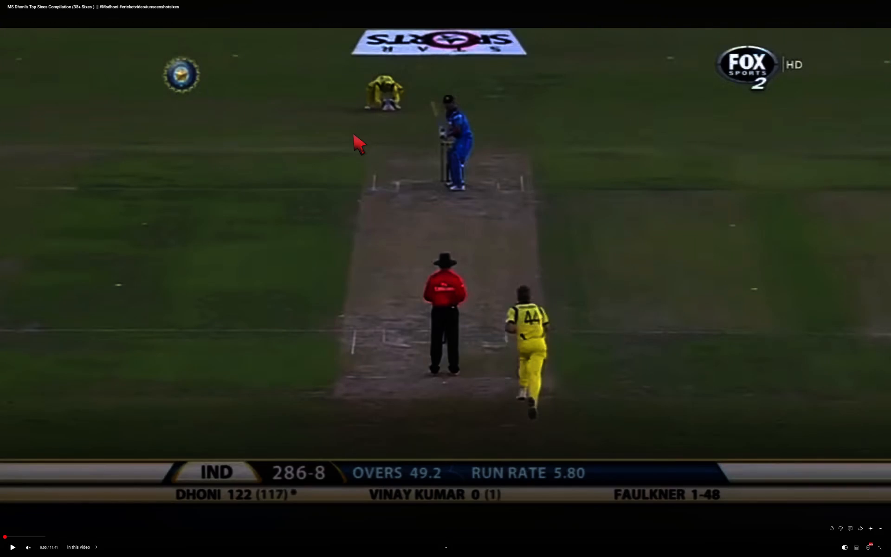
click(353, 133)
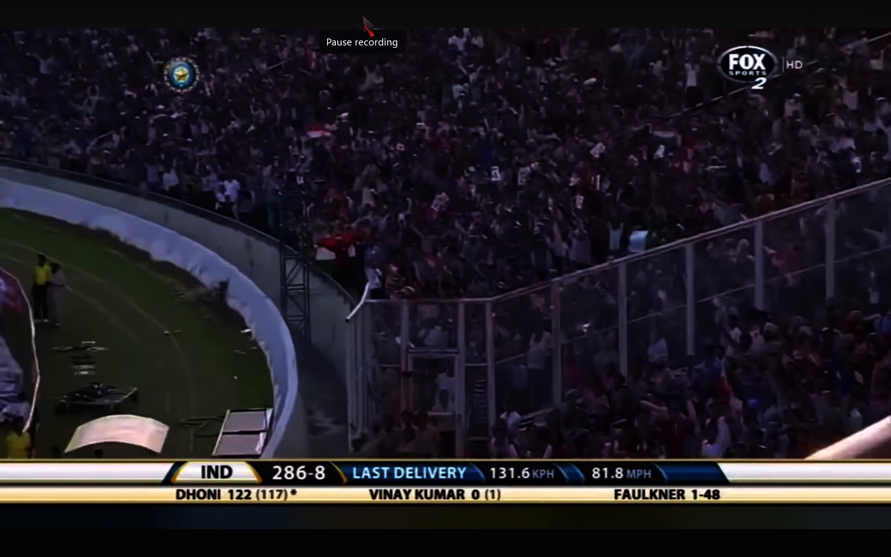
Pause and resume the recording during the sixes against Australia so that only selected moments are captured.
click(362, 15)
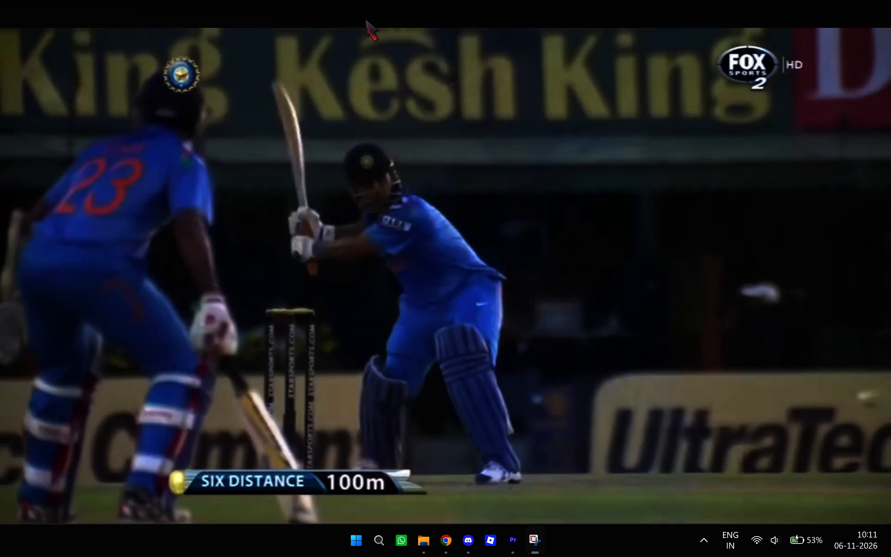
click(365, 19)
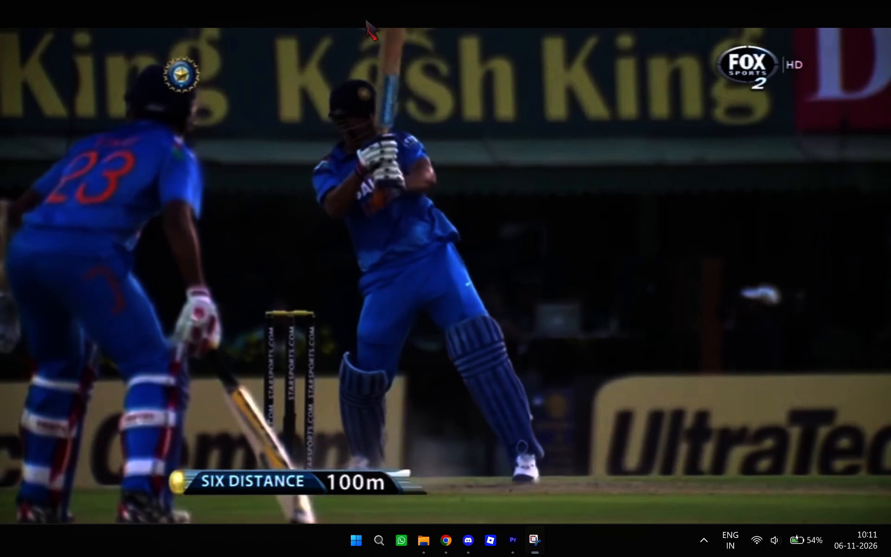
click(365, 19)
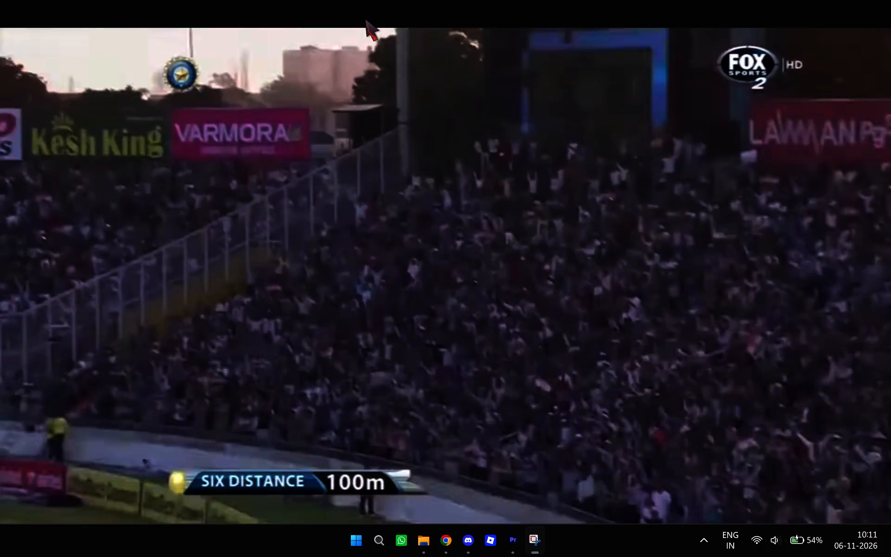
click(365, 19)
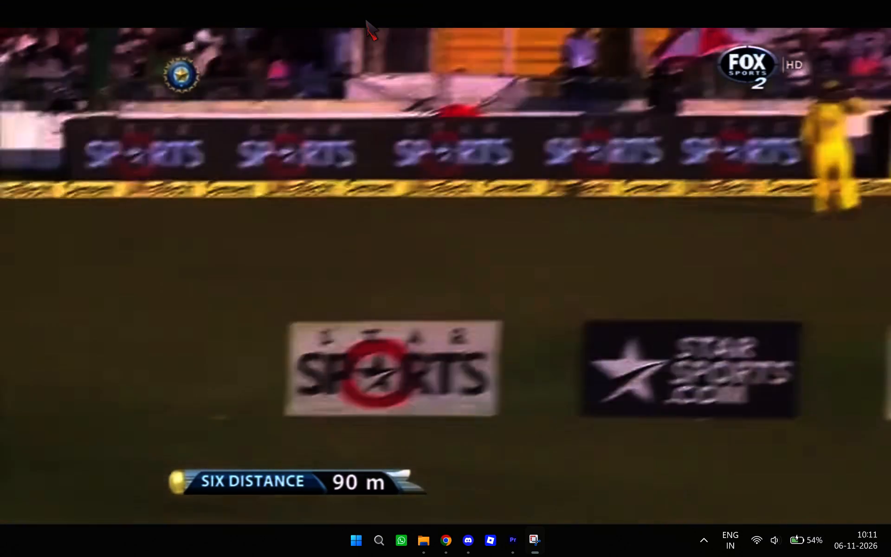
click(365, 19)
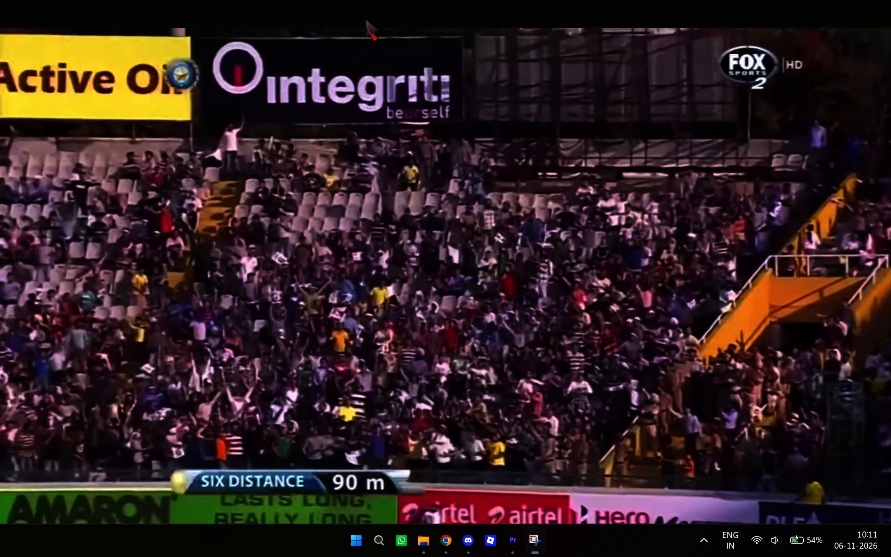
click(365, 19)
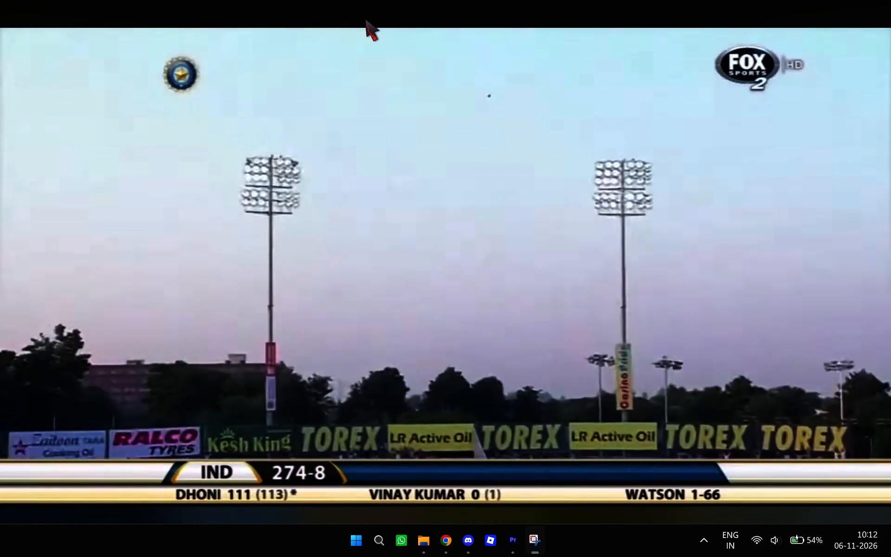
click(365, 19)
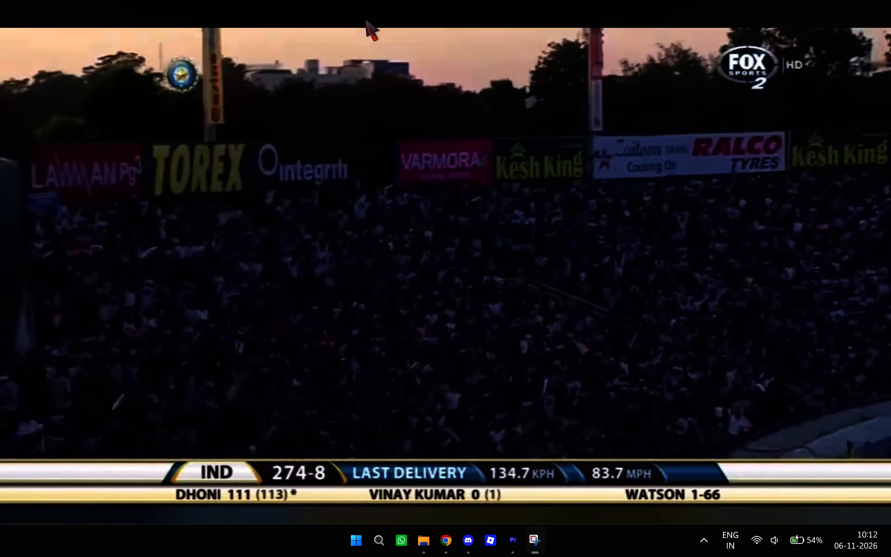
click(365, 19)
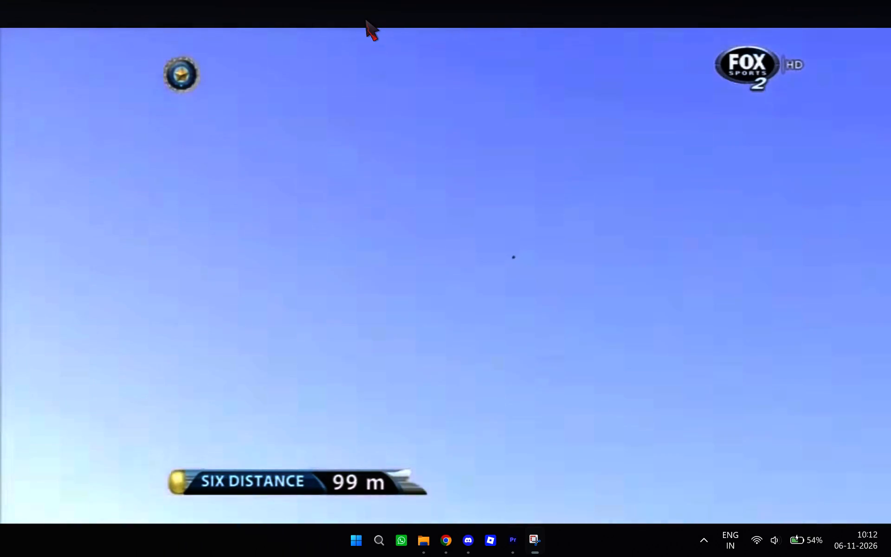
click(365, 19)
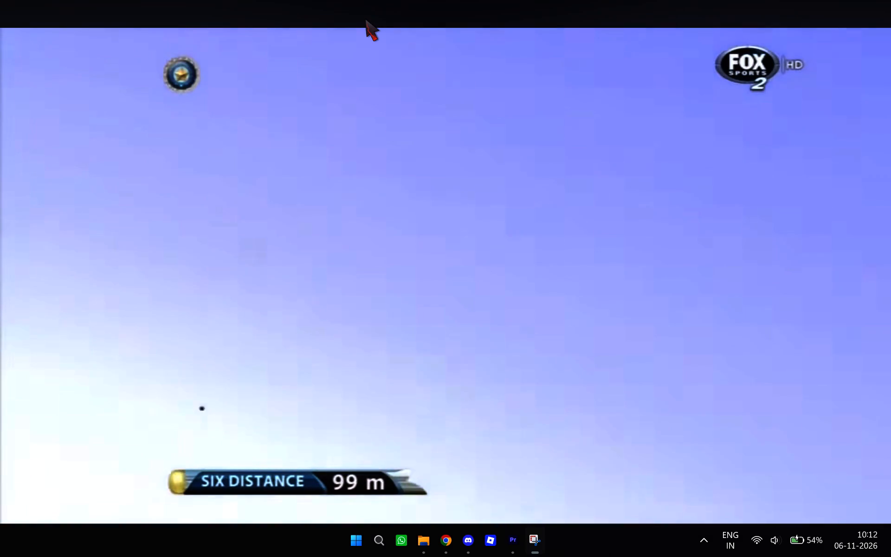
click(365, 19)
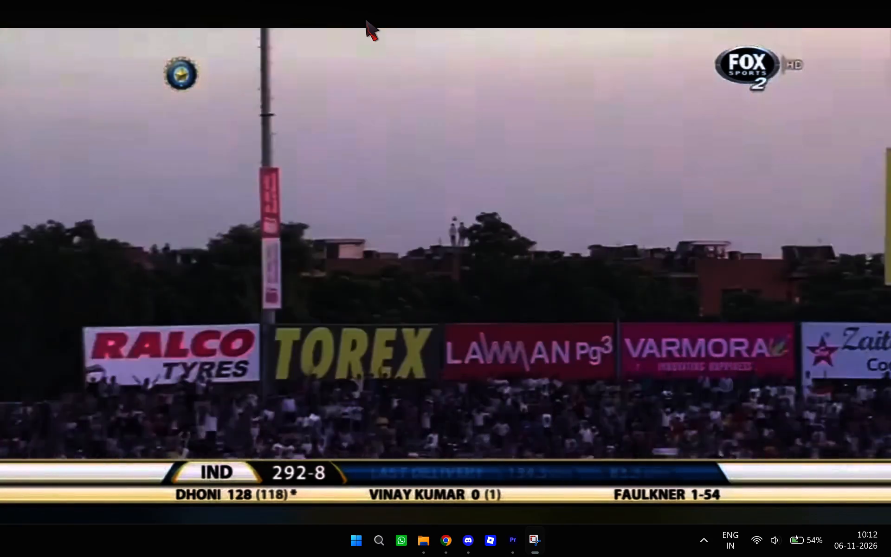
click(365, 19)
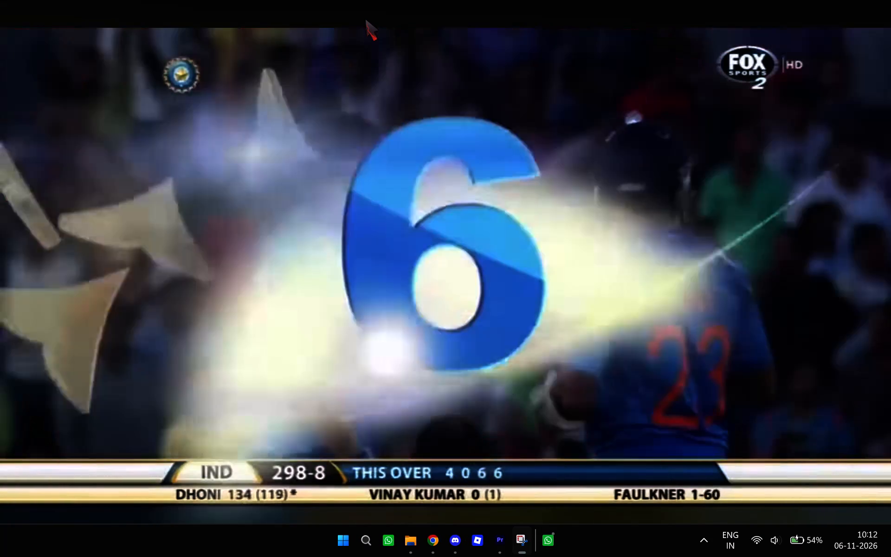
click(365, 19)
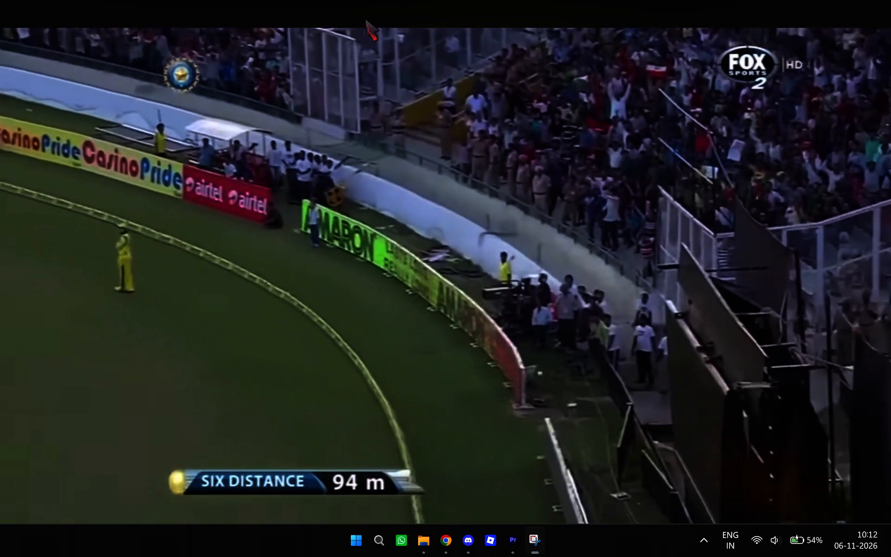
click(365, 19)
click(365, 19)
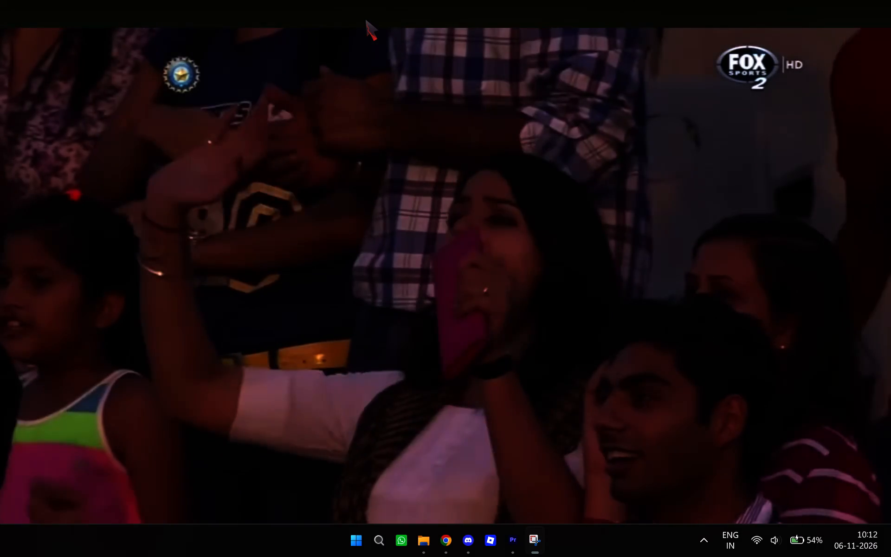
Keep pausing and resuming the recording to capture selected moments of the six at India's 276-6 score.
click(365, 19)
click(365, 19)
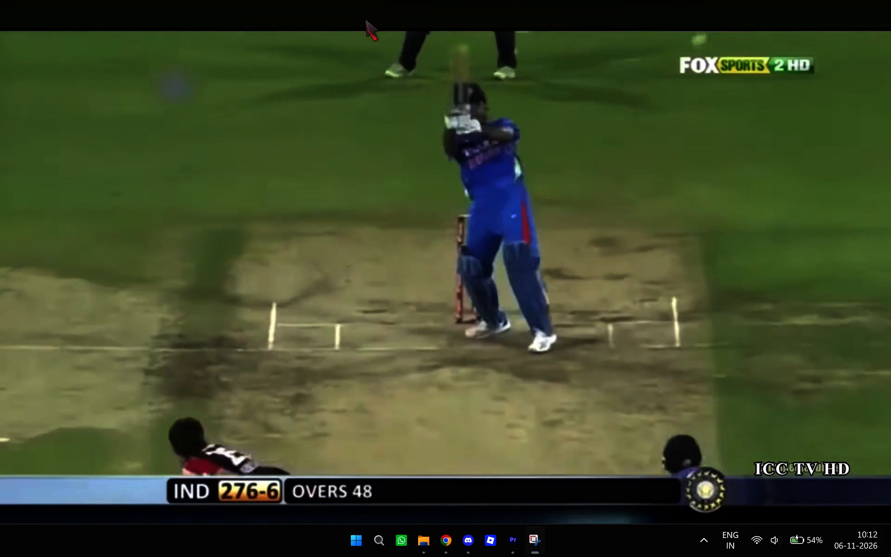
click(365, 19)
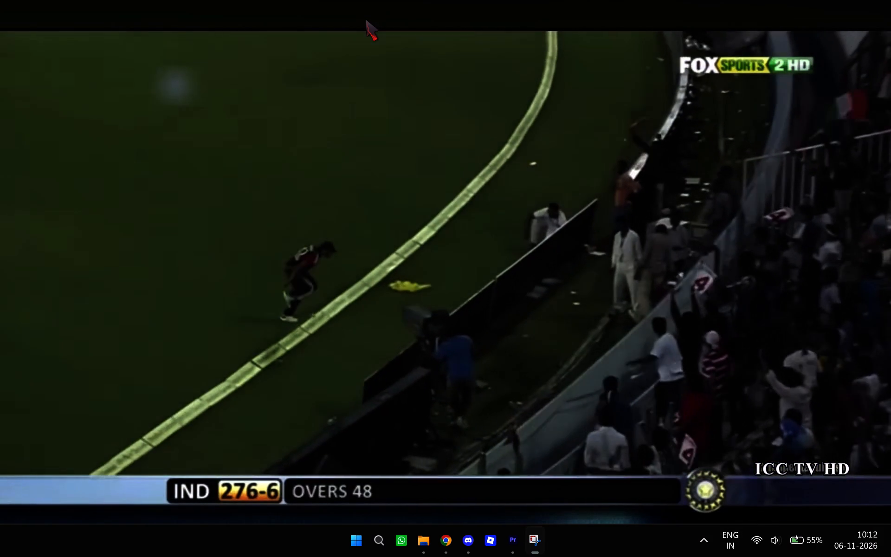
click(365, 19)
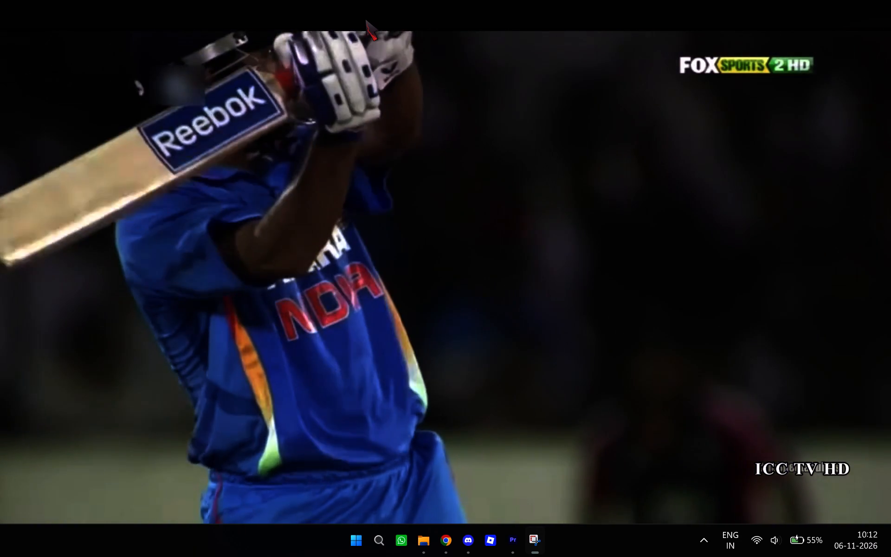
click(365, 19)
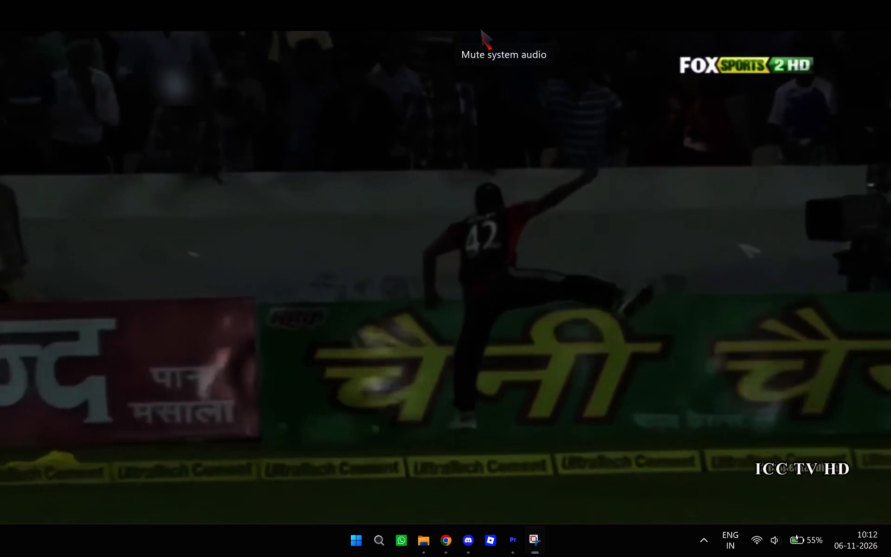
Stop the screen recording and close the Snipping Tool preview window.
click(392, 28)
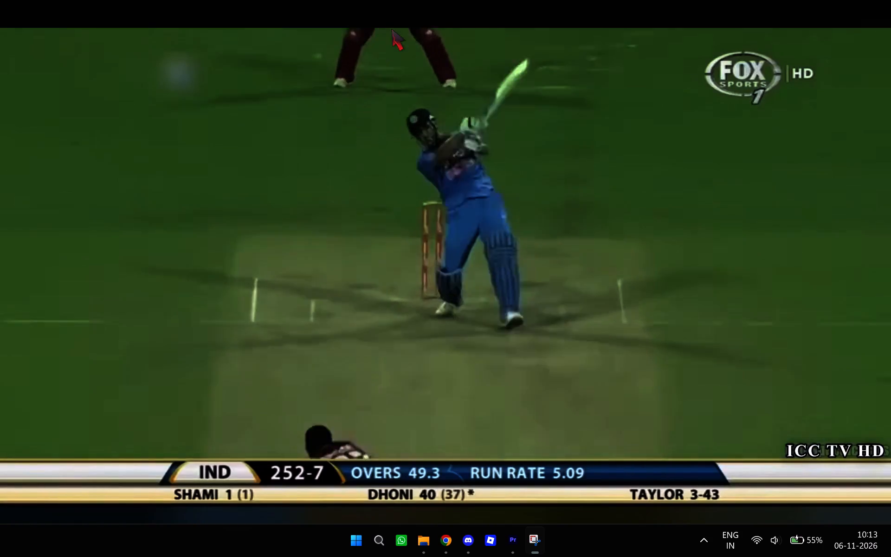
key(Escape)
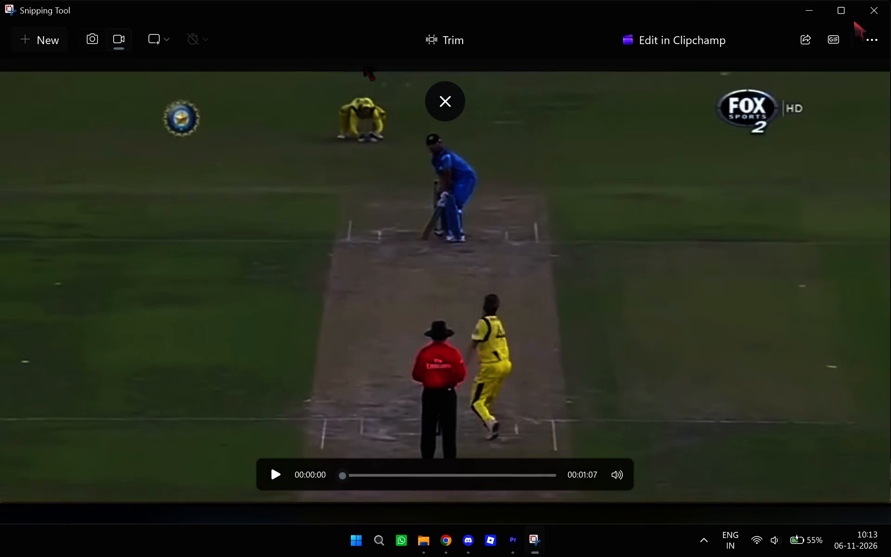
click(867, 4)
Pause the compilation outside full screen and set the page zoom to 75%.
click(476, 242)
key(Escape)
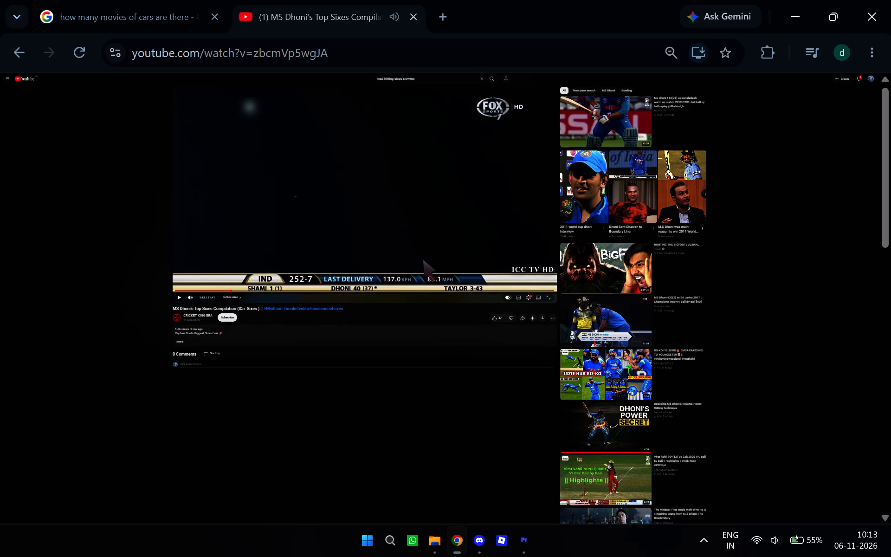
ctrl+scroll(420, 259, up, 4)
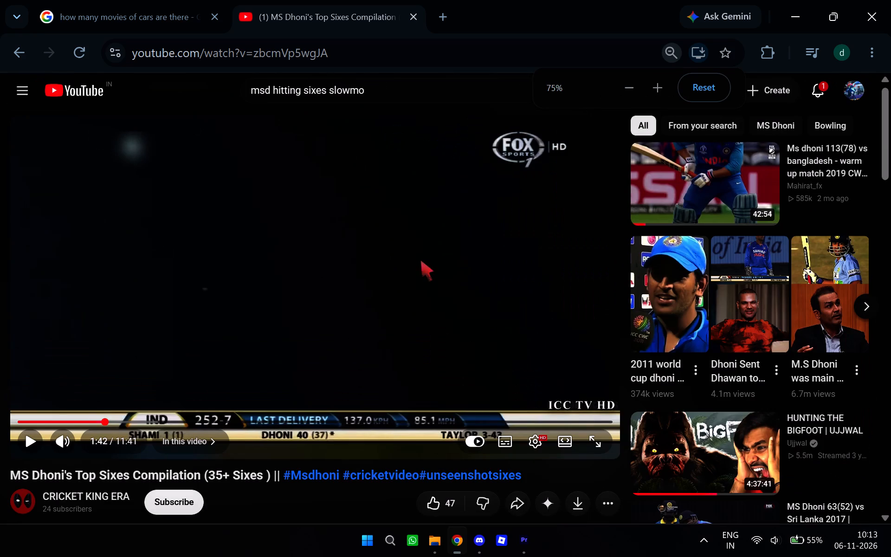
click(450, 533)
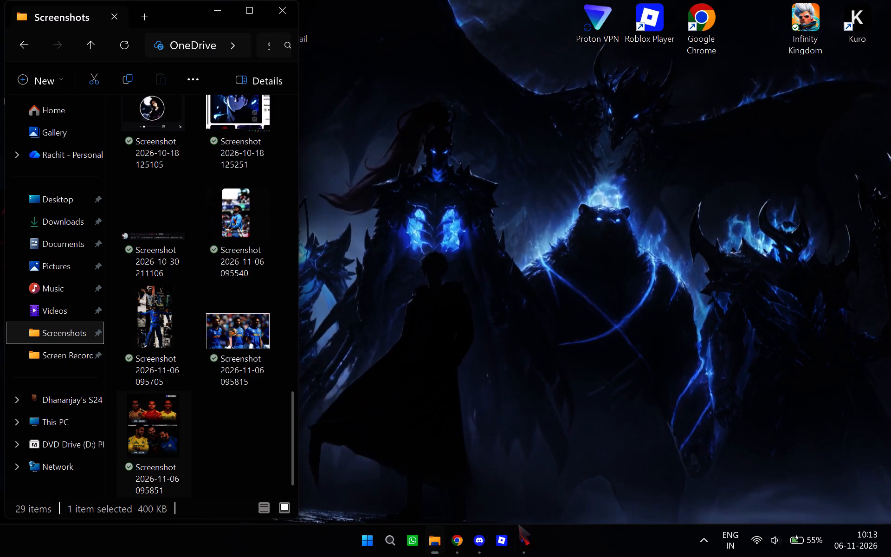
click(529, 545)
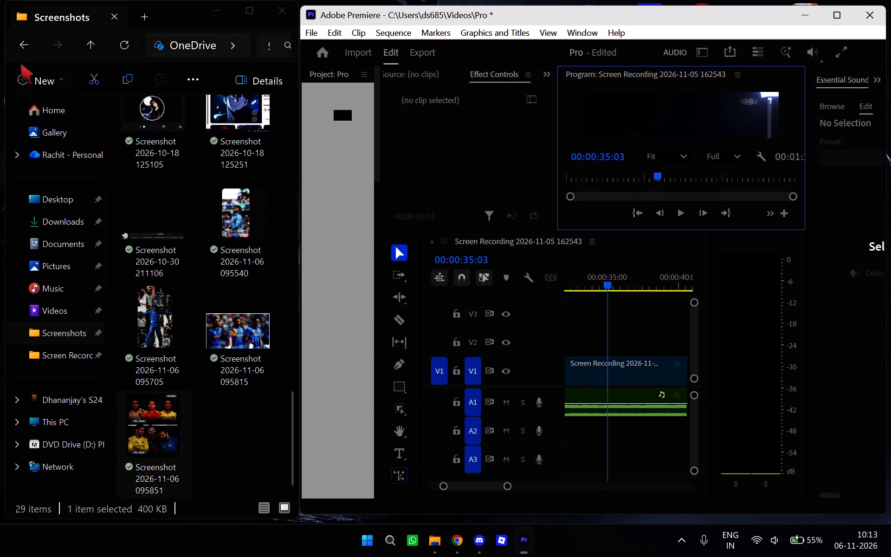
click(9, 43)
click(15, 40)
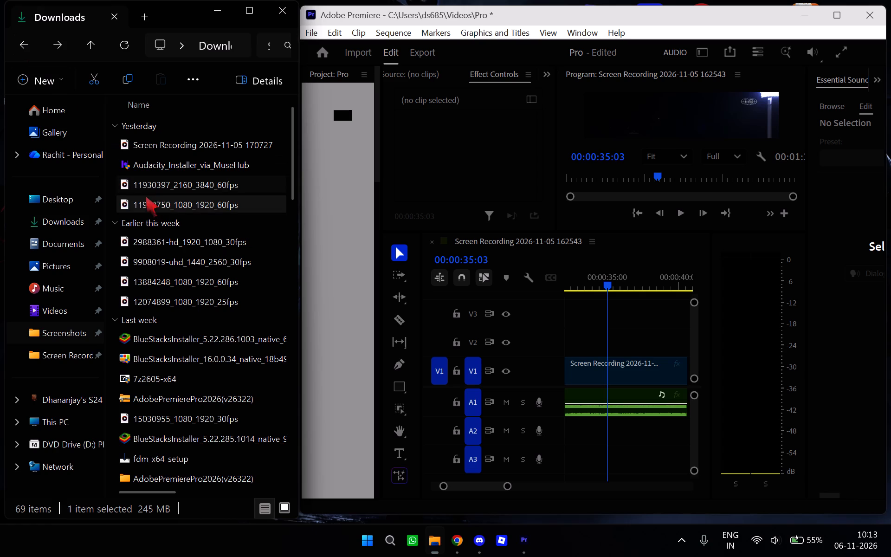
scroll(153, 189, up, 2)
scroll(84, 214, up, 2)
click(80, 351)
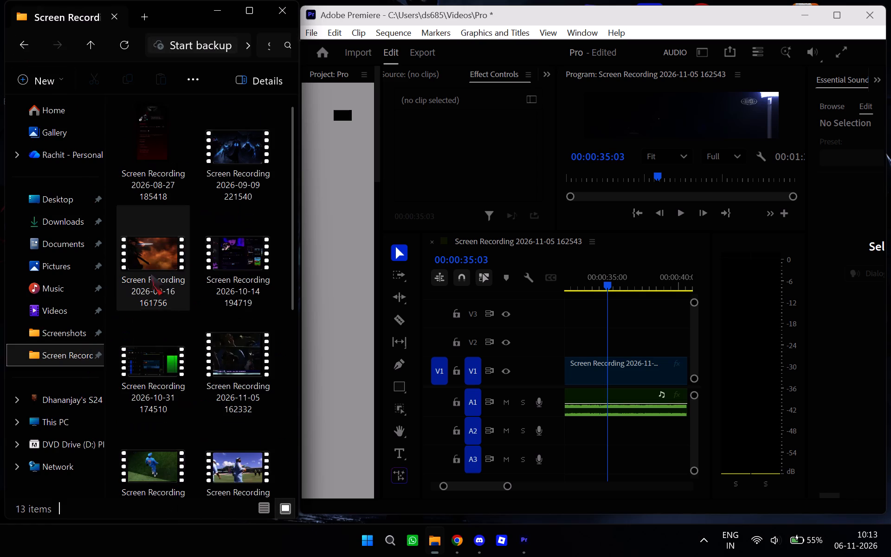
scroll(187, 172, down, 8)
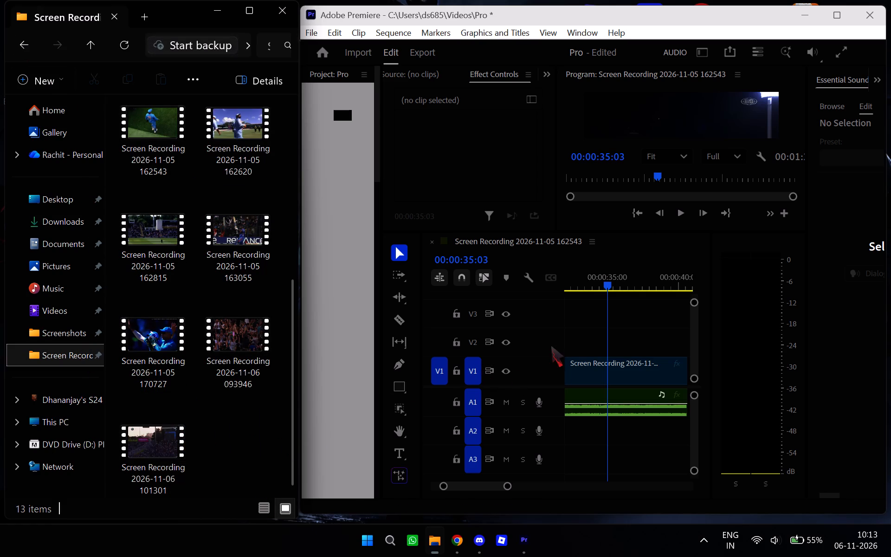
Play the sequence from 00:00:05:27 to find the cut point and split the V1 clip at 00:00:32:14.
scroll(626, 290, up, 19)
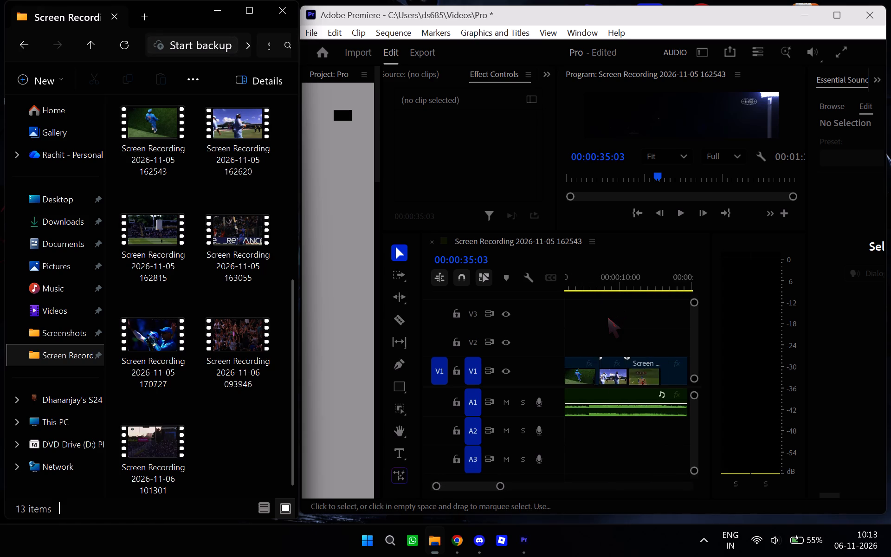
scroll(607, 317, up, 4)
scroll(607, 318, down, 3)
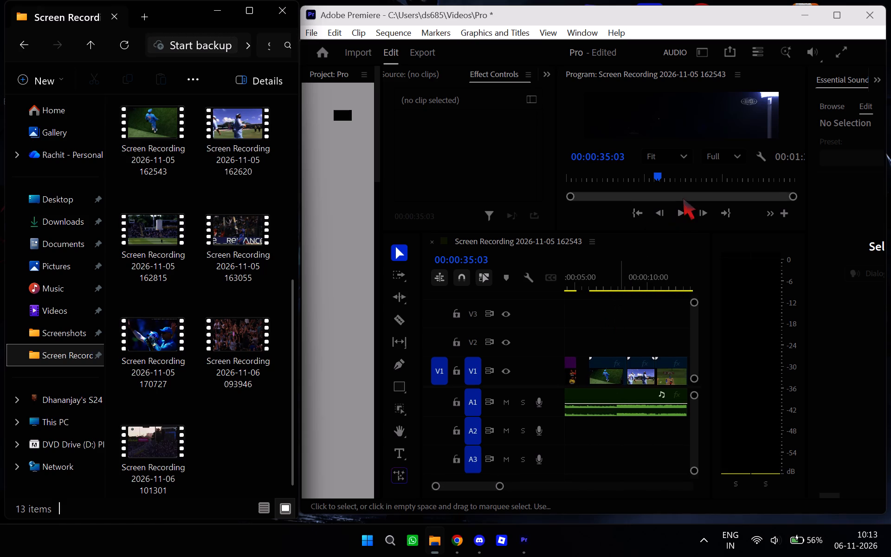
drag(620, 280, 590, 281)
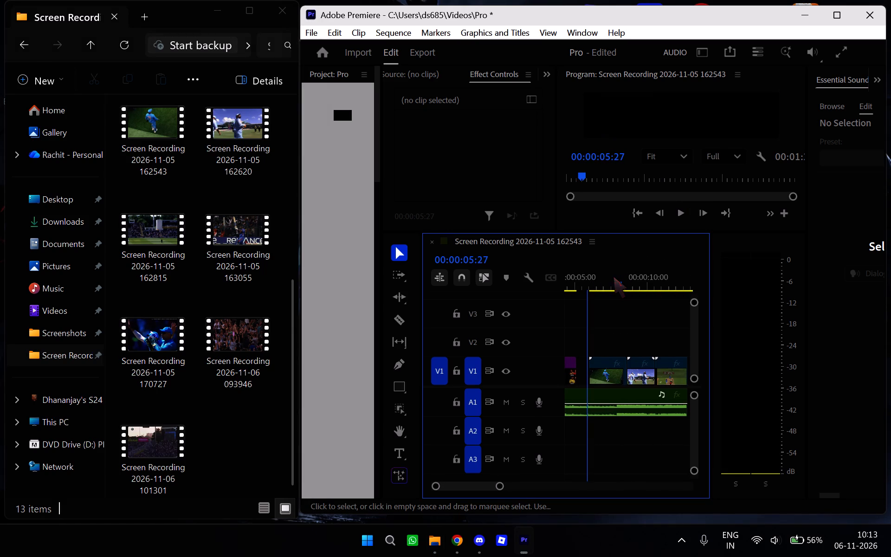
click(689, 216)
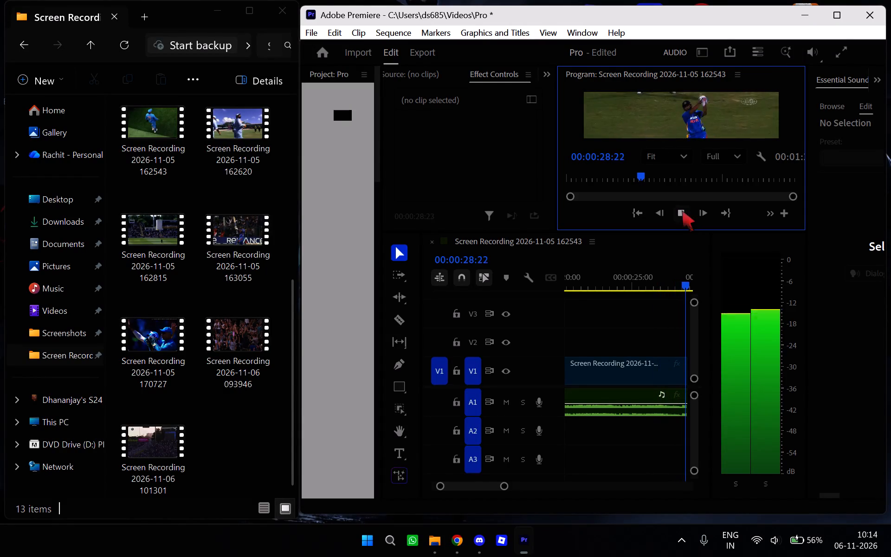
click(682, 210)
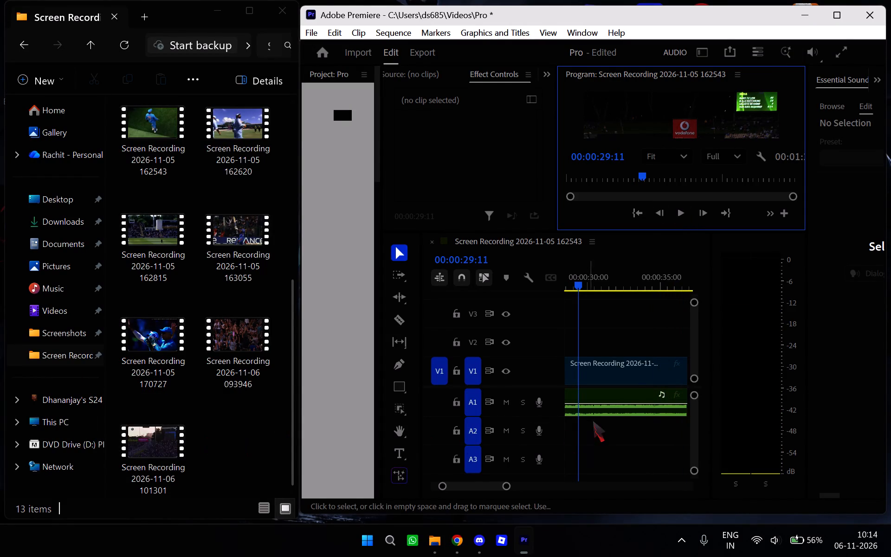
click(675, 210)
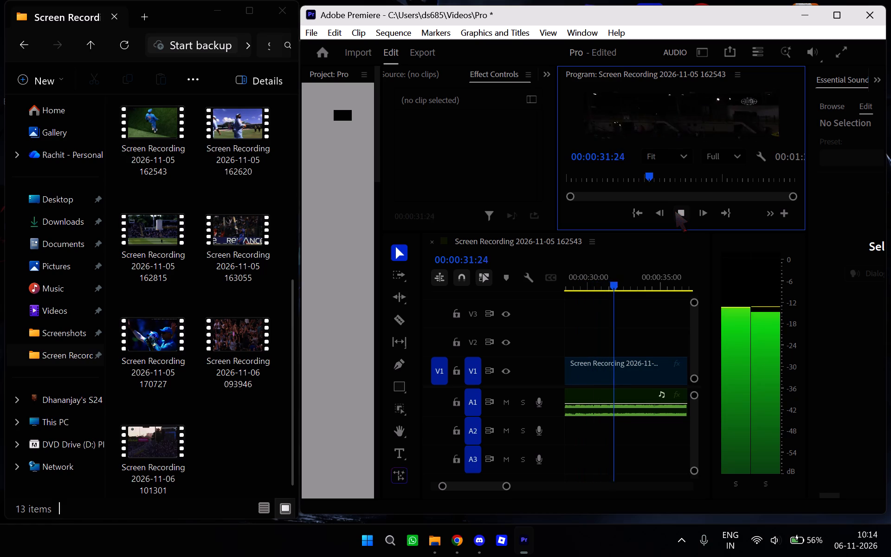
click(675, 211)
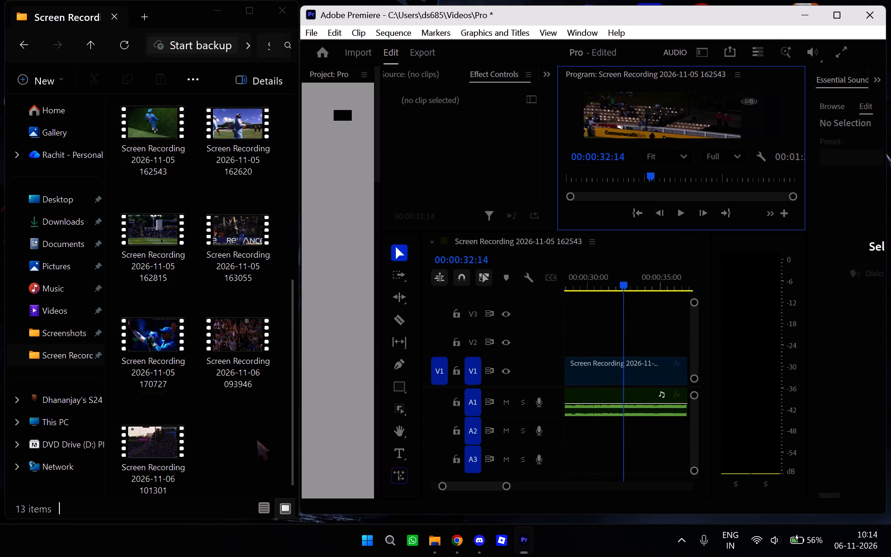
click(400, 321)
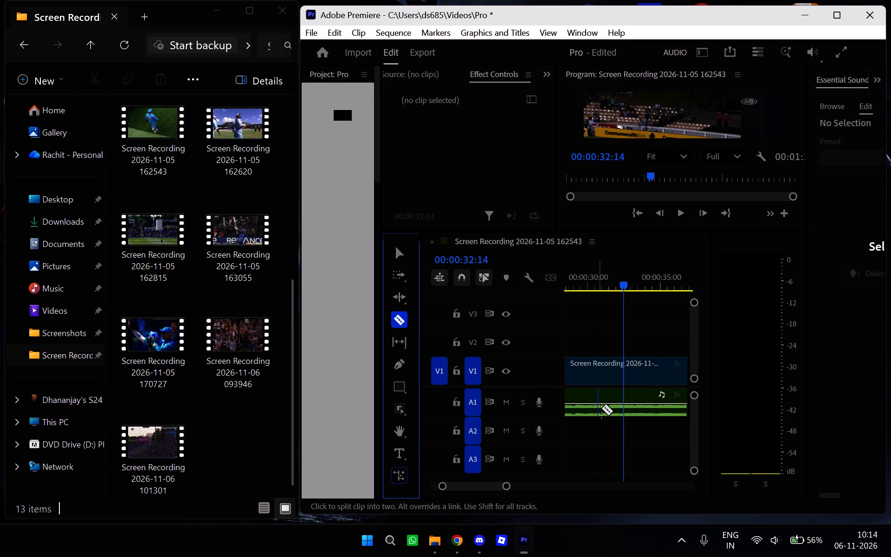
click(624, 372)
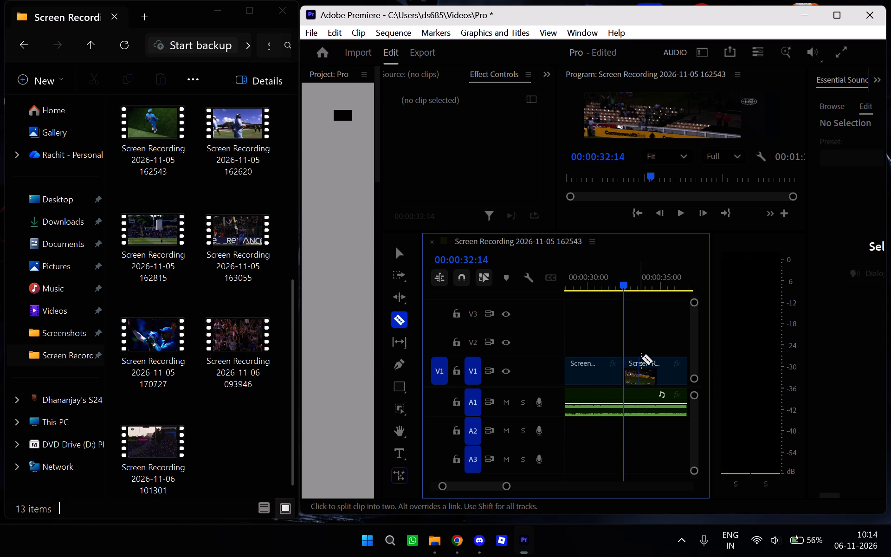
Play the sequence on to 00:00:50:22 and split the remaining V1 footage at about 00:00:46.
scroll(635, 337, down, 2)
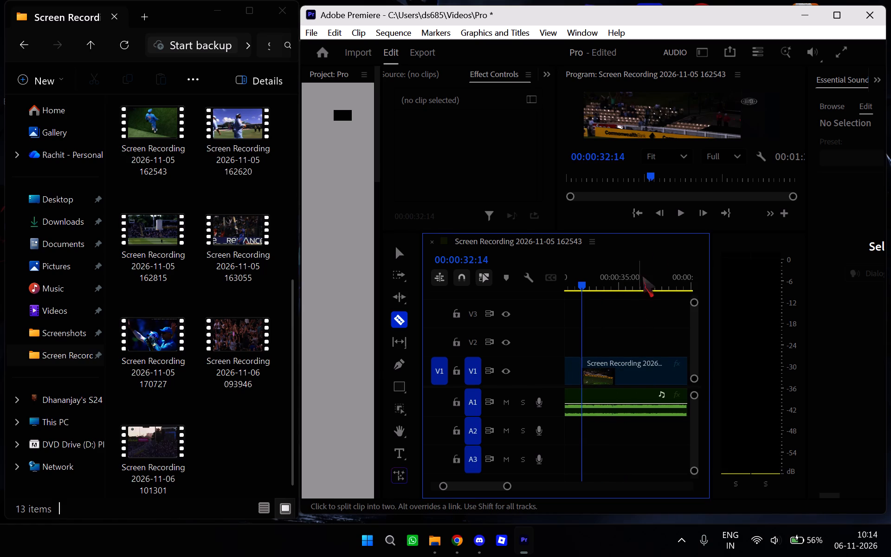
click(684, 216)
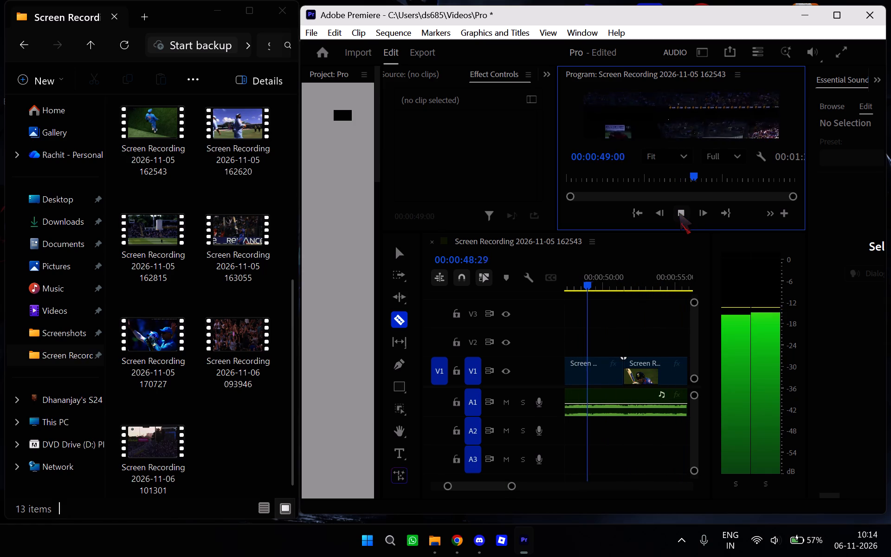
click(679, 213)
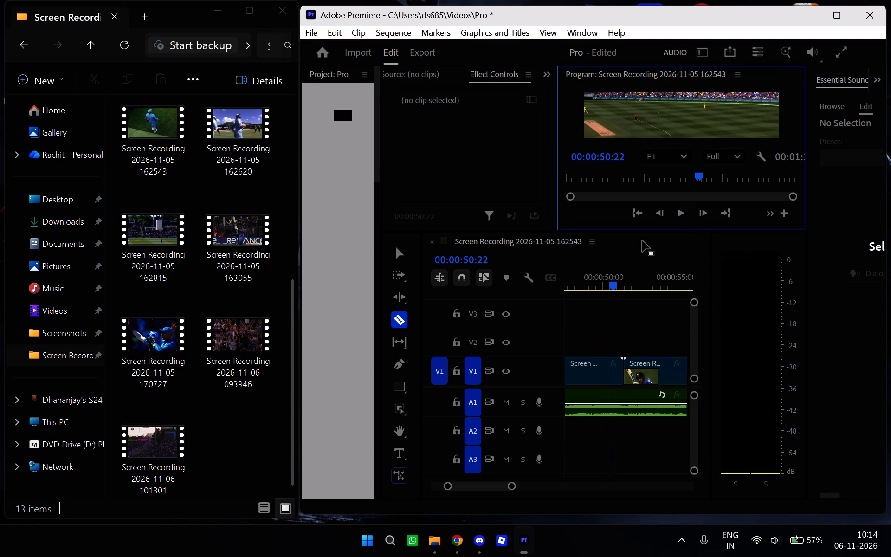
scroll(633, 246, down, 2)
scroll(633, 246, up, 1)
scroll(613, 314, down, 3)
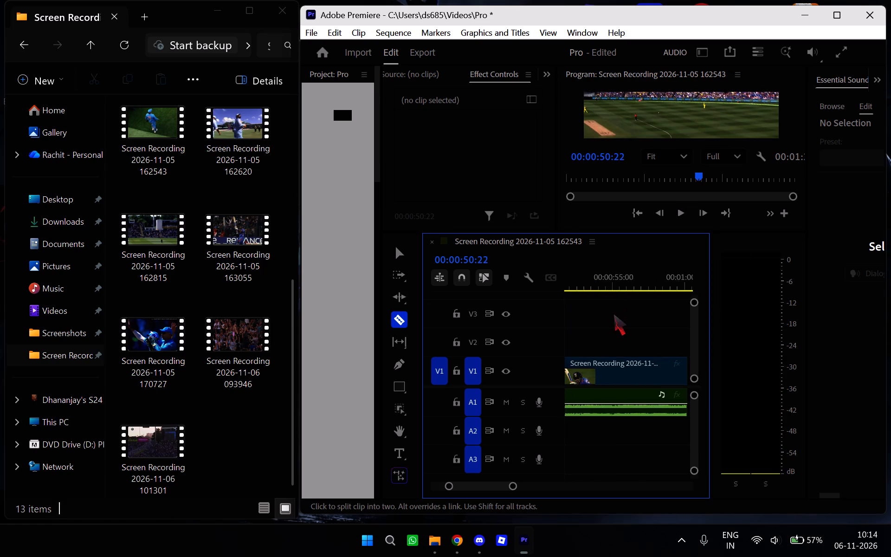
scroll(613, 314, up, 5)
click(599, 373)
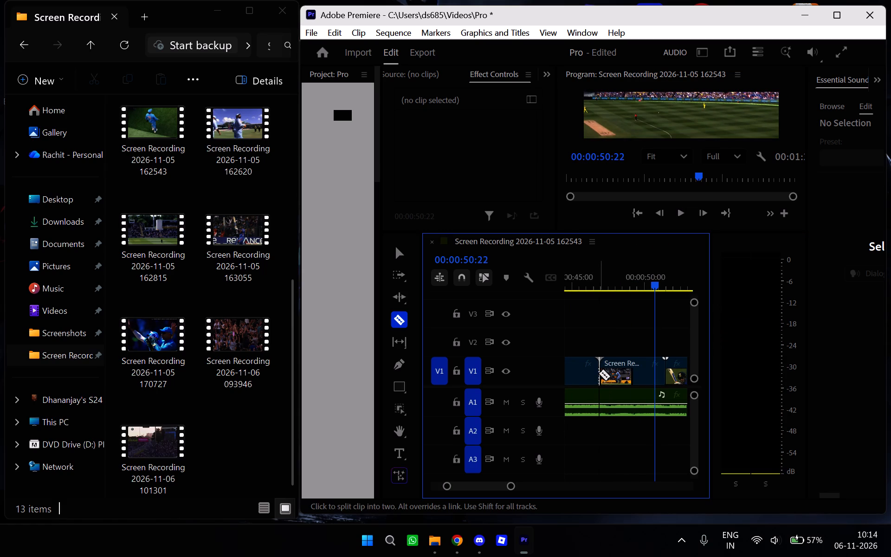
Cut the two V1 clip segments between 00:00:32:14 and about 00:00:51 out of the timeline, leaving the audio track in place.
click(397, 260)
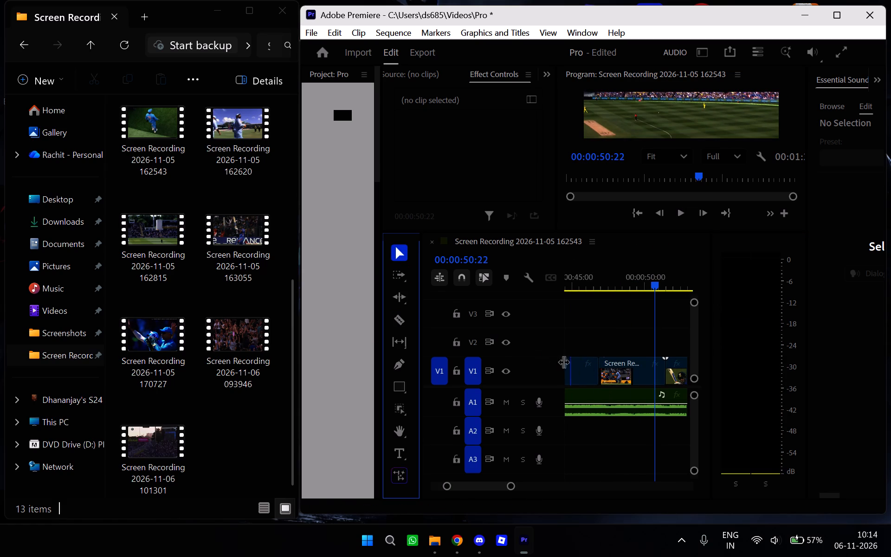
scroll(620, 323, down, 1)
scroll(620, 323, up, 1)
click(616, 360)
right_click(616, 360)
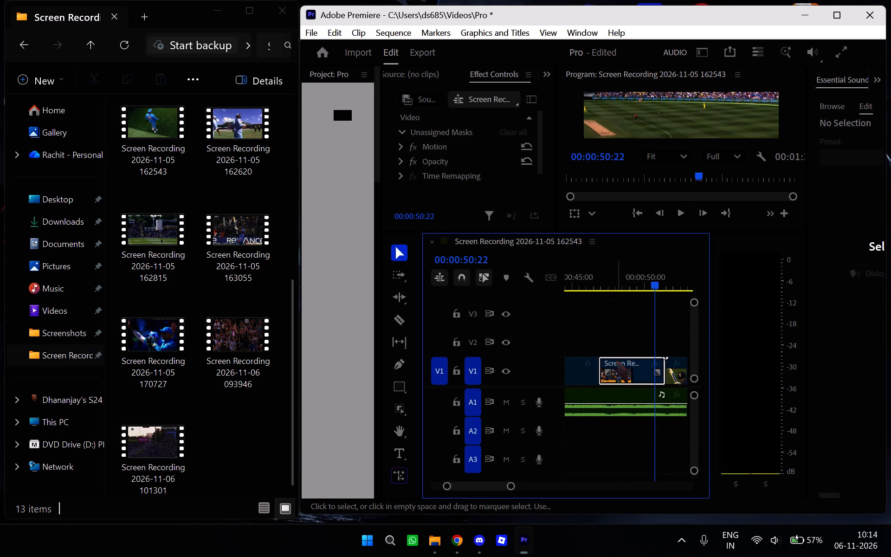
click(671, 21)
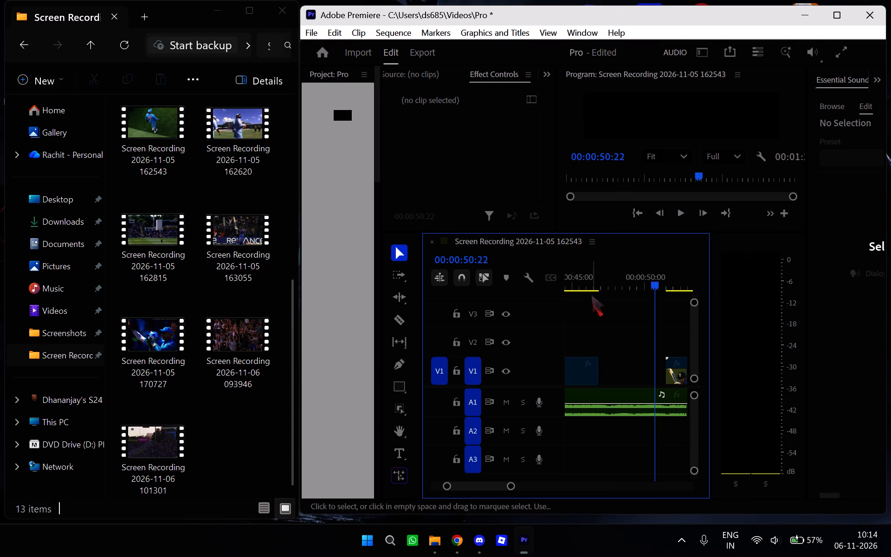
scroll(593, 323, down, 4)
scroll(593, 323, up, 9)
click(621, 358)
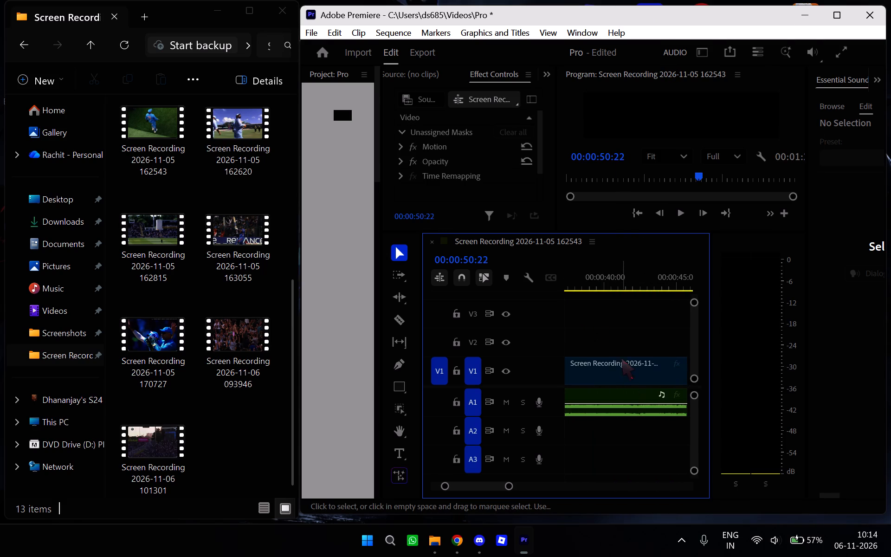
scroll(621, 358, up, 4)
right_click(621, 358)
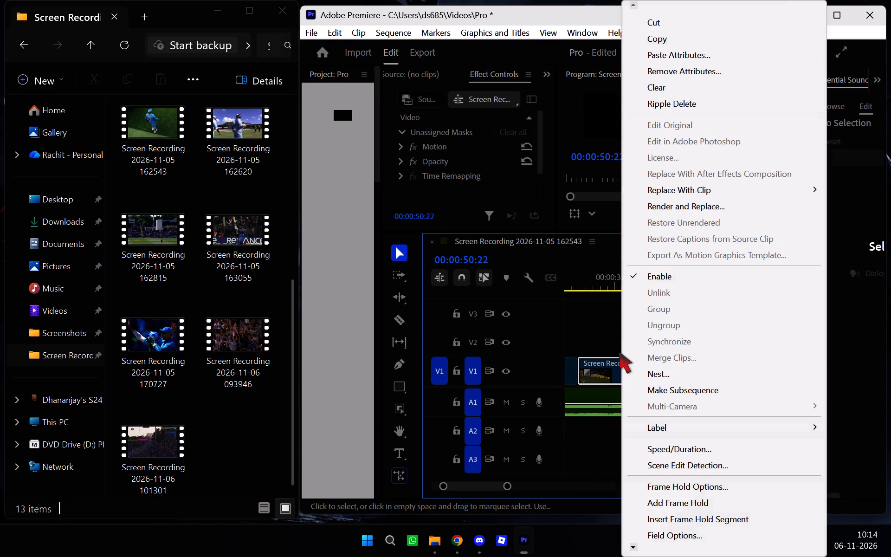
click(637, 16)
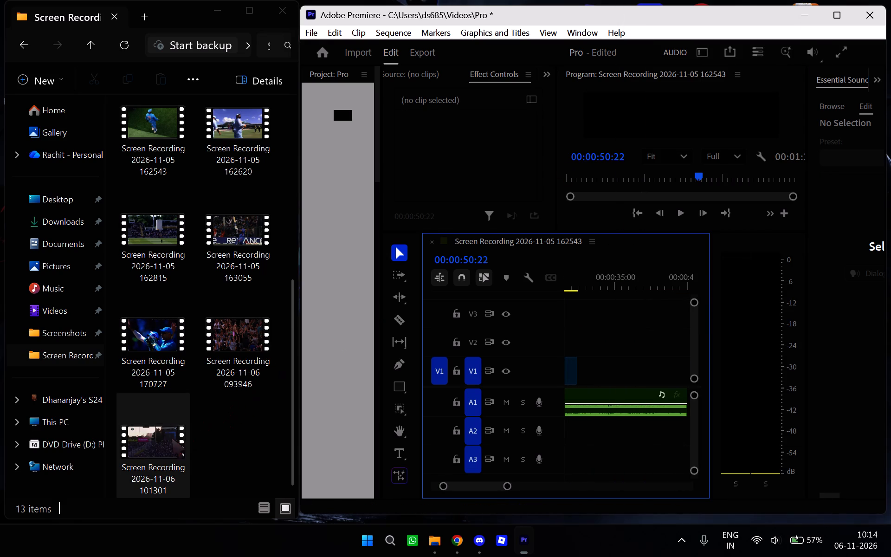
drag(172, 438, 579, 311)
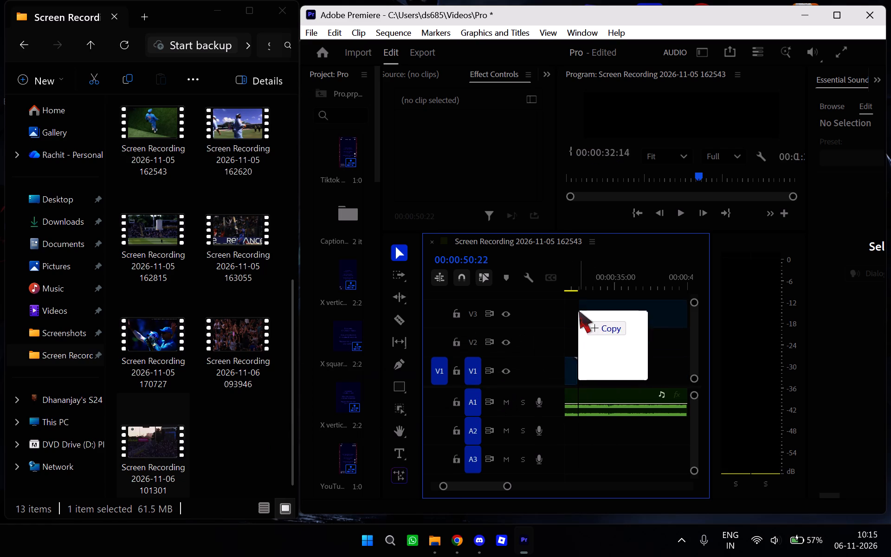
drag(579, 311, 562, 326)
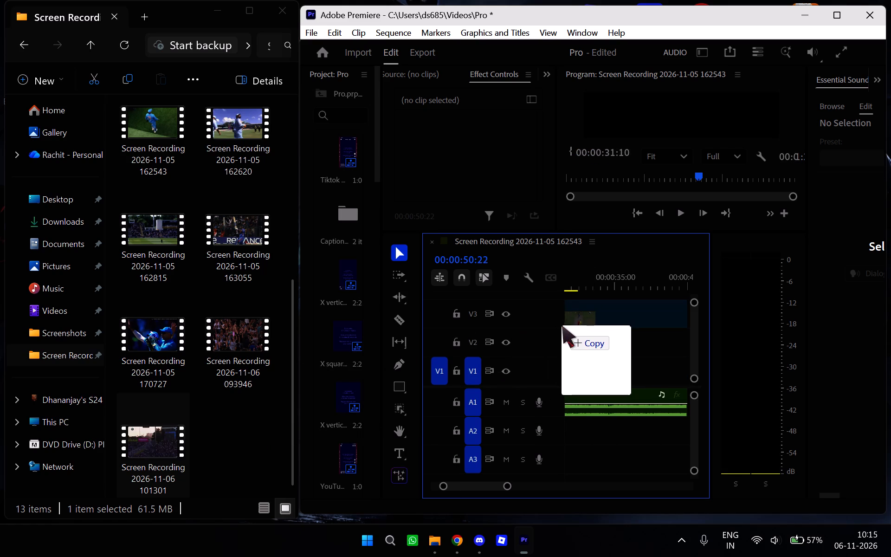
drag(562, 326, 555, 331)
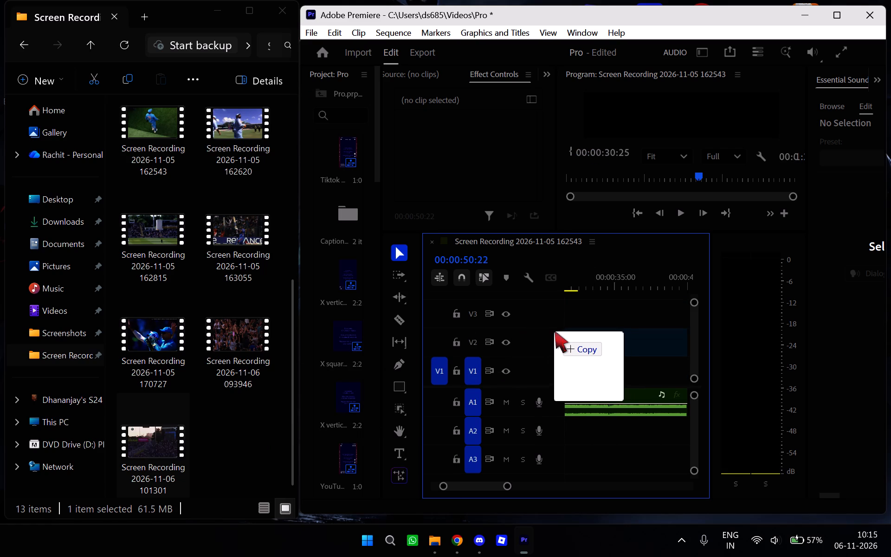
drag(555, 331, 555, 330)
scroll(584, 310, down, 3)
scroll(585, 310, up, 8)
scroll(588, 313, down, 2)
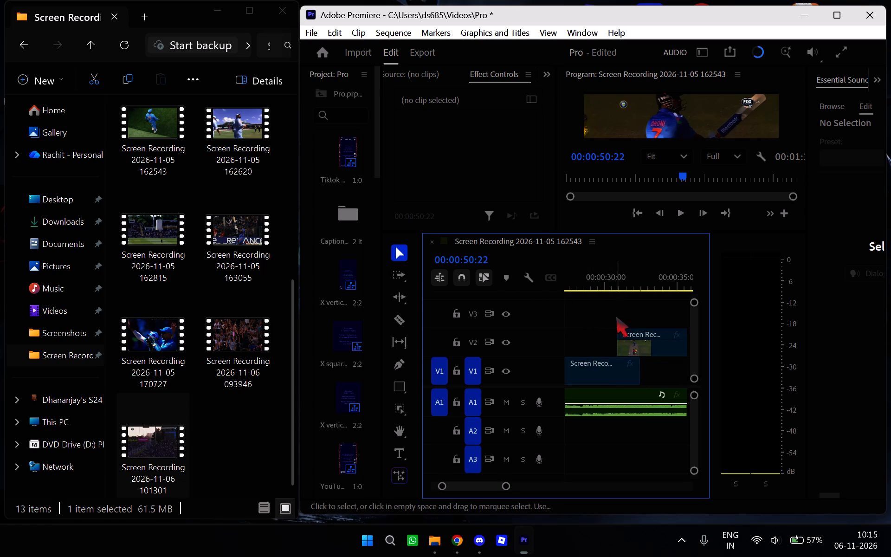
scroll(643, 327, down, 5)
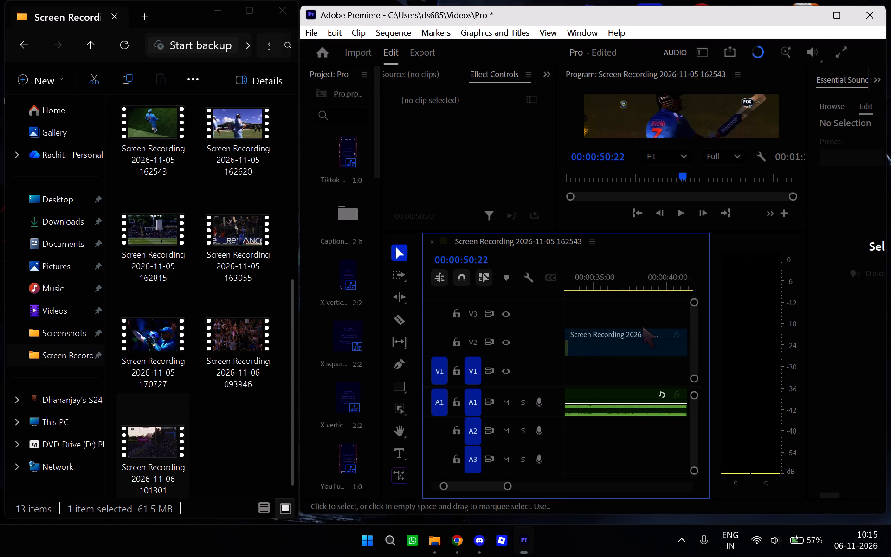
scroll(580, 313, up, 4)
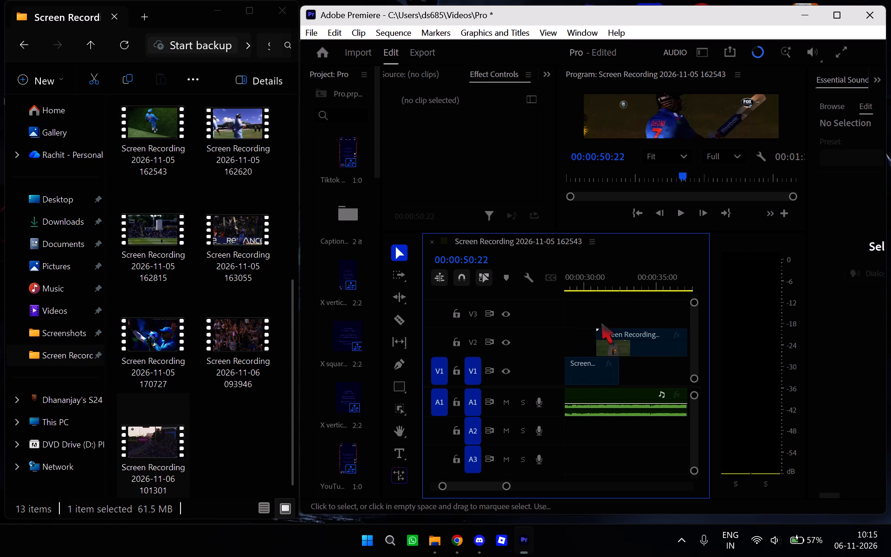
click(600, 332)
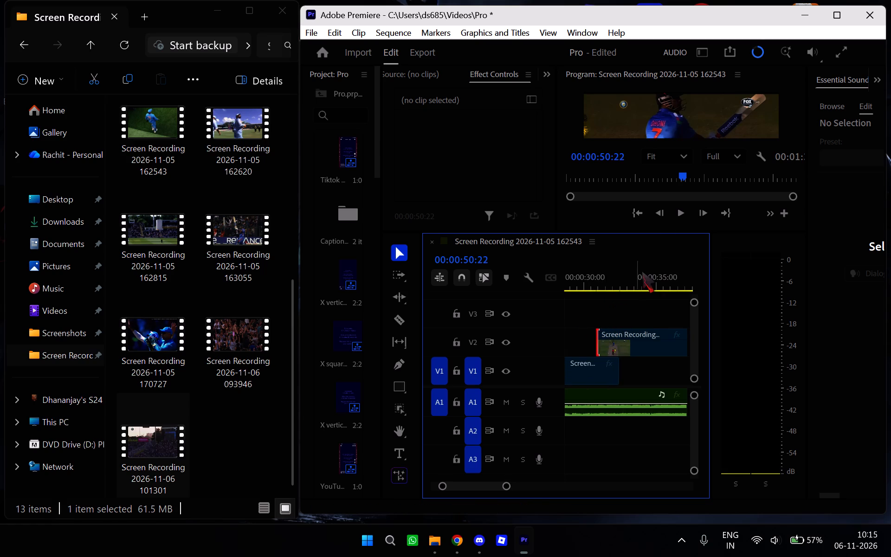
Play the sequence through the new V2 clip to its end and inspect the timeline from its start to the clip's end.
click(681, 210)
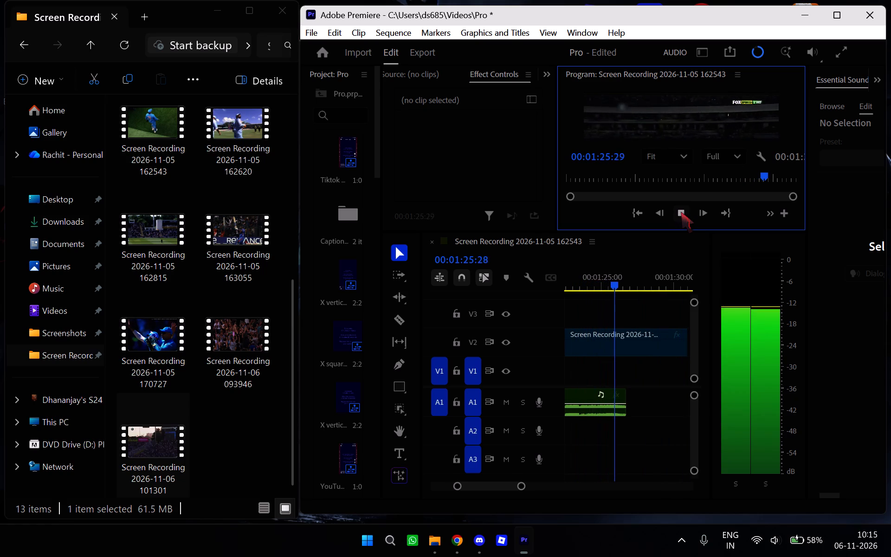
click(681, 212)
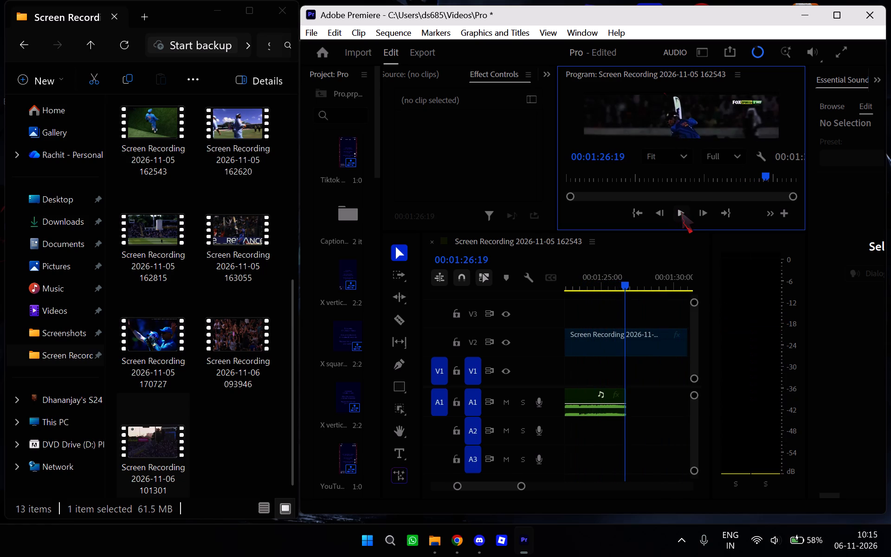
click(681, 212)
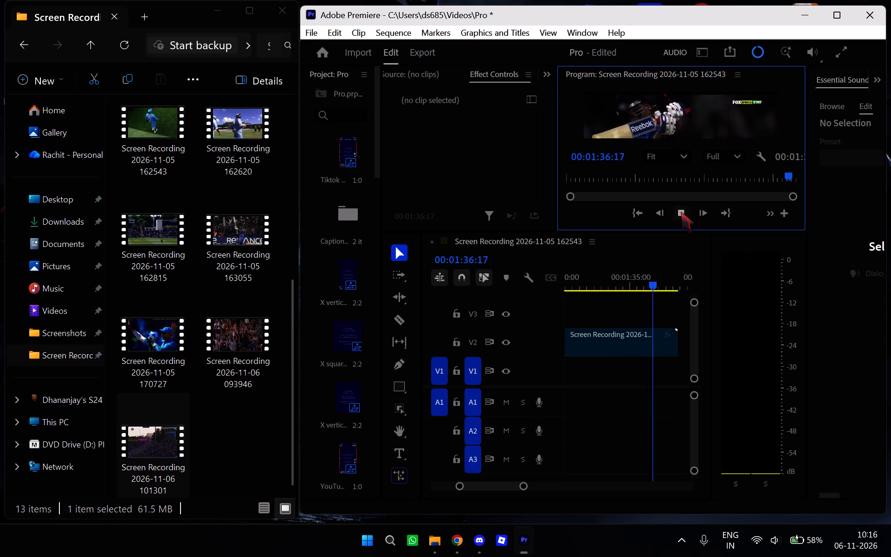
click(681, 212)
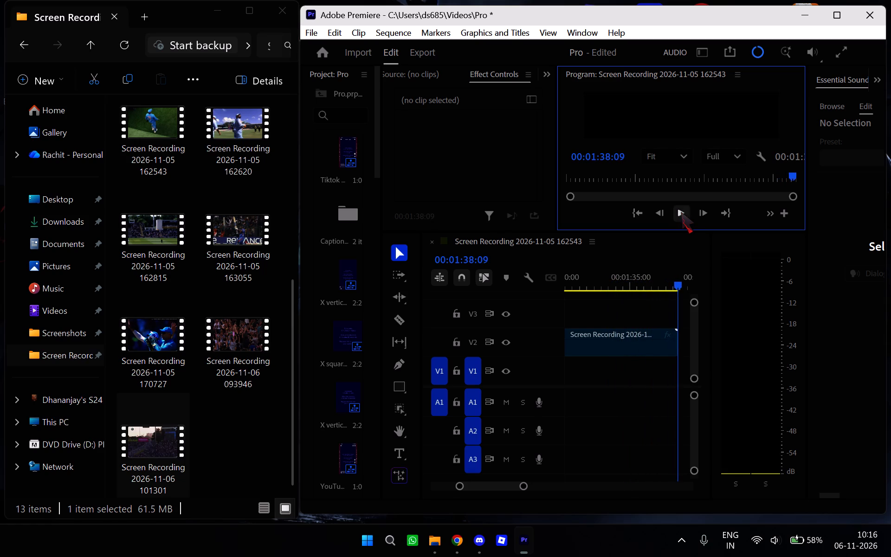
click(678, 214)
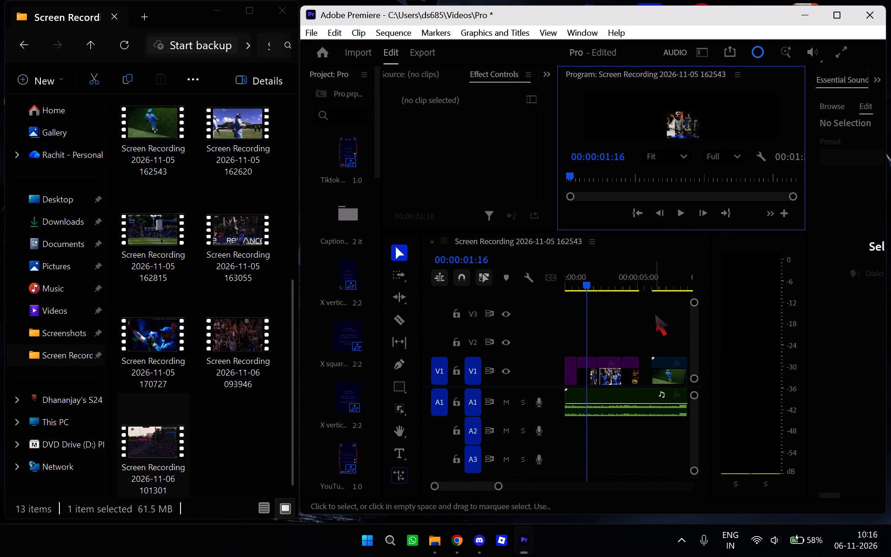
scroll(655, 314, down, 20)
scroll(655, 314, down, 6)
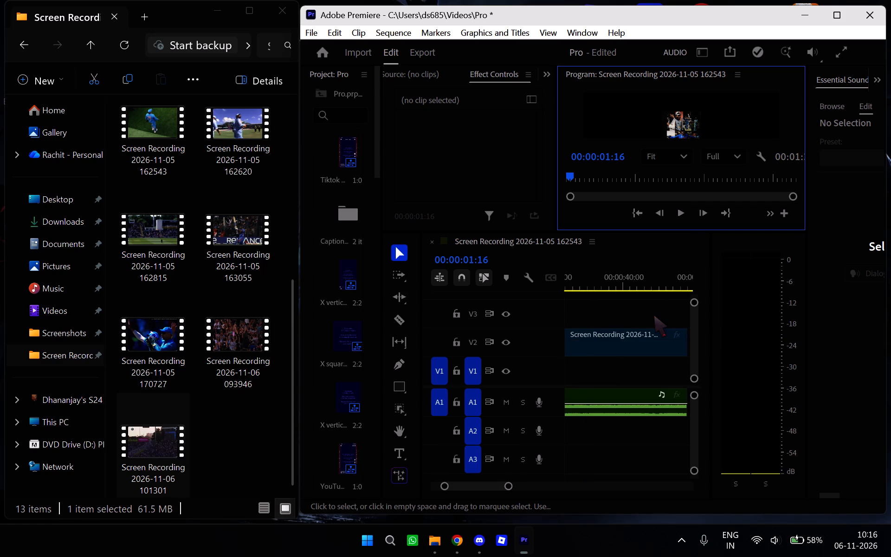
scroll(654, 315, down, 20)
scroll(654, 315, down, 5)
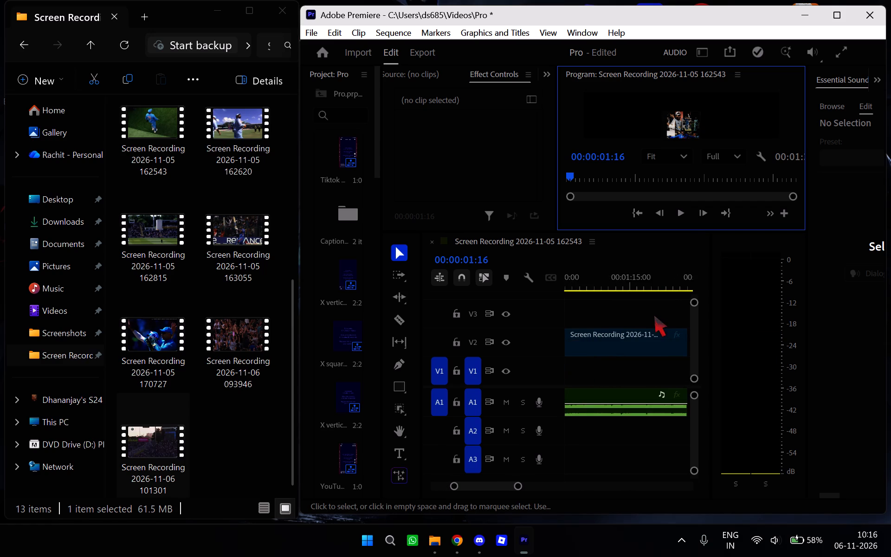
scroll(654, 315, down, 15)
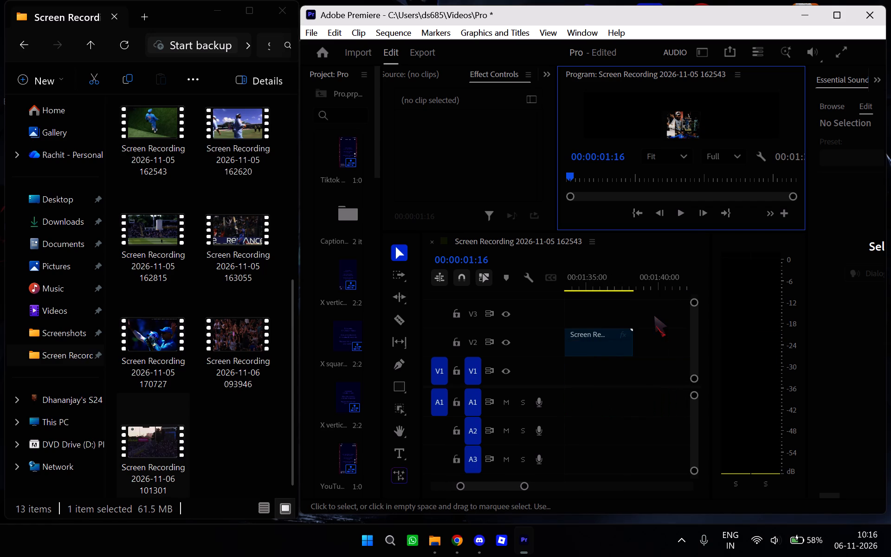
Scrub back and forth through the V2 clip between about 00:01:05 and 00:01:27 to examine the batting footage.
scroll(654, 315, up, 7)
drag(613, 333, 594, 336)
click(601, 314)
drag(605, 290, 590, 290)
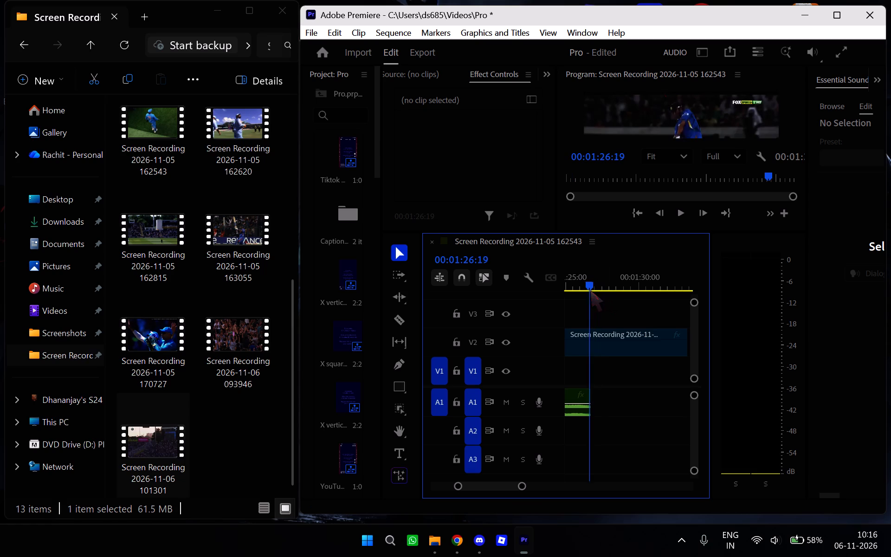
drag(590, 290, 594, 290)
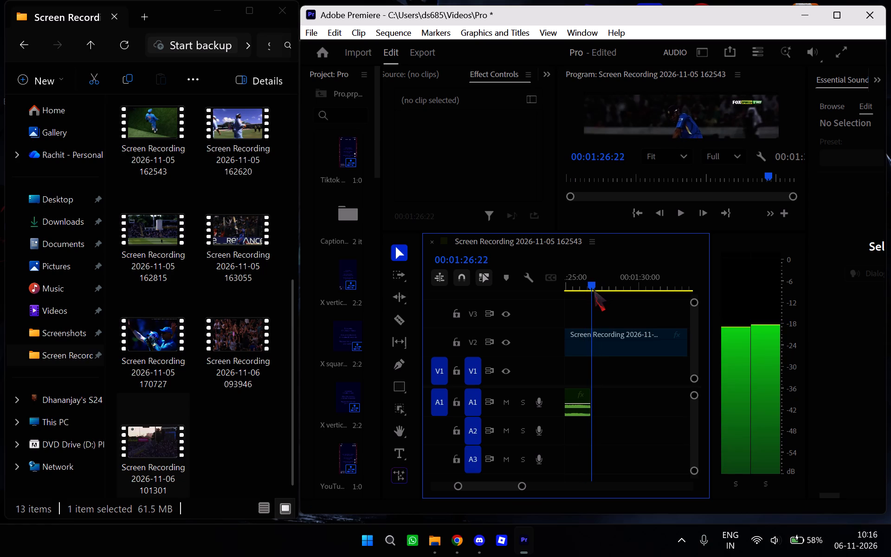
drag(594, 290, 569, 290)
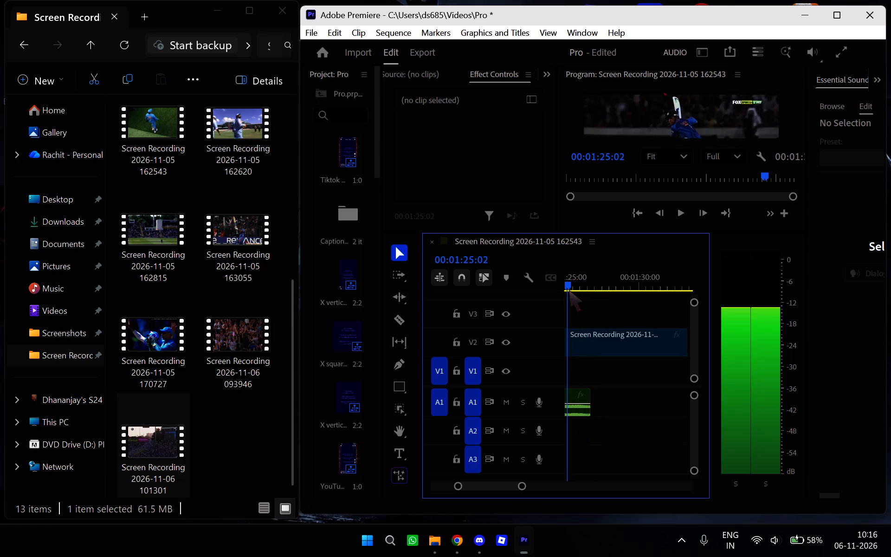
drag(569, 290, 681, 309)
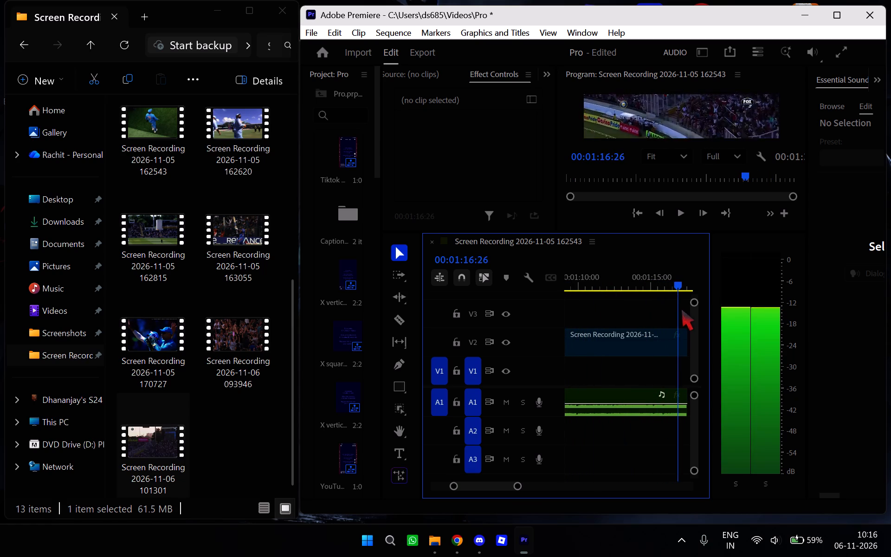
drag(681, 309, 639, 328)
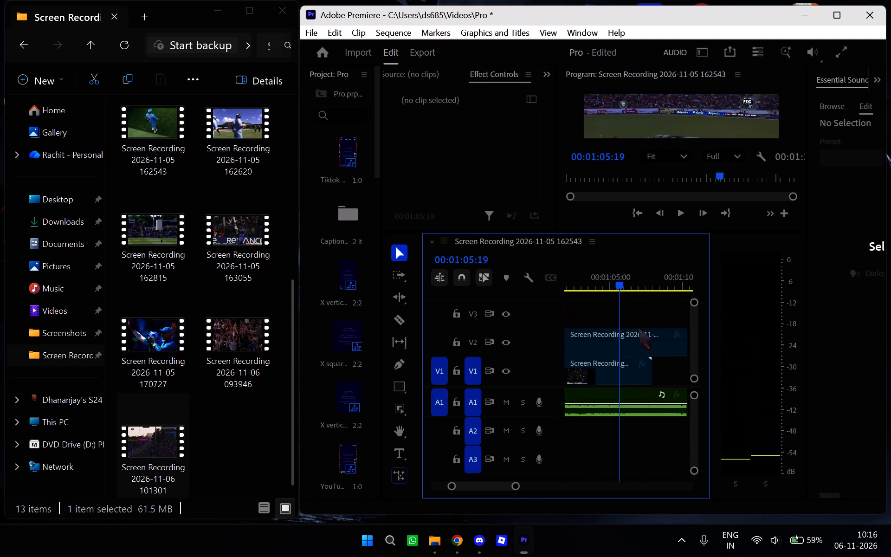
drag(639, 328, 665, 324)
drag(646, 321, 628, 325)
Locate the start of the batting shot and split the V2 clip at about 00:01:24:27.
scroll(625, 324, down, 6)
scroll(625, 324, up, 9)
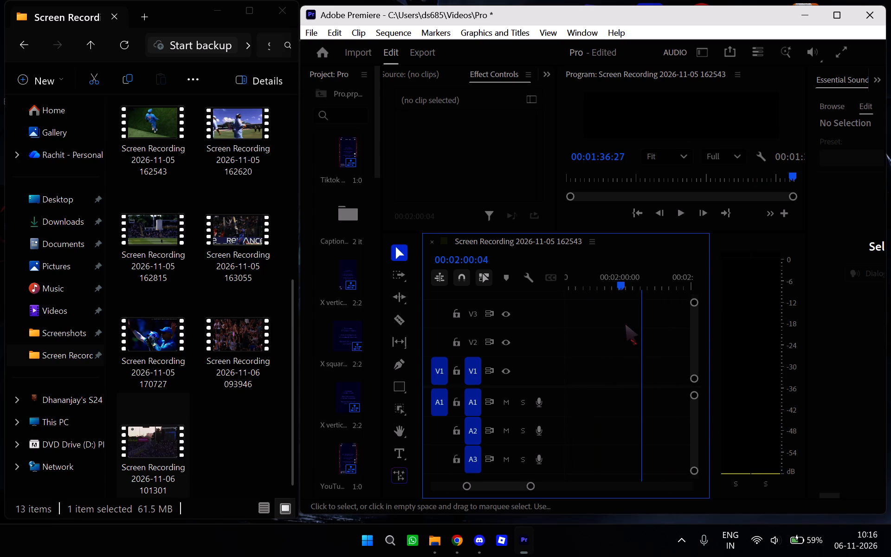
scroll(625, 324, up, 19)
drag(622, 284, 608, 291)
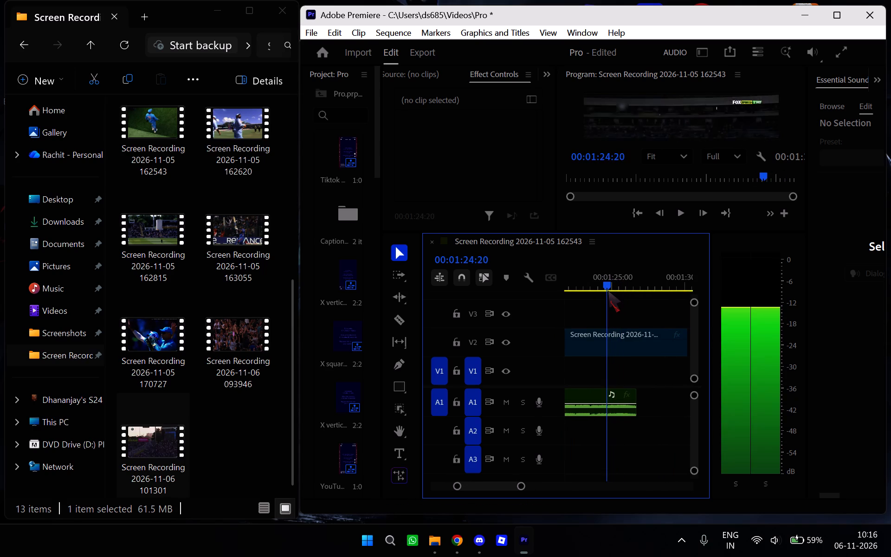
drag(608, 291, 613, 291)
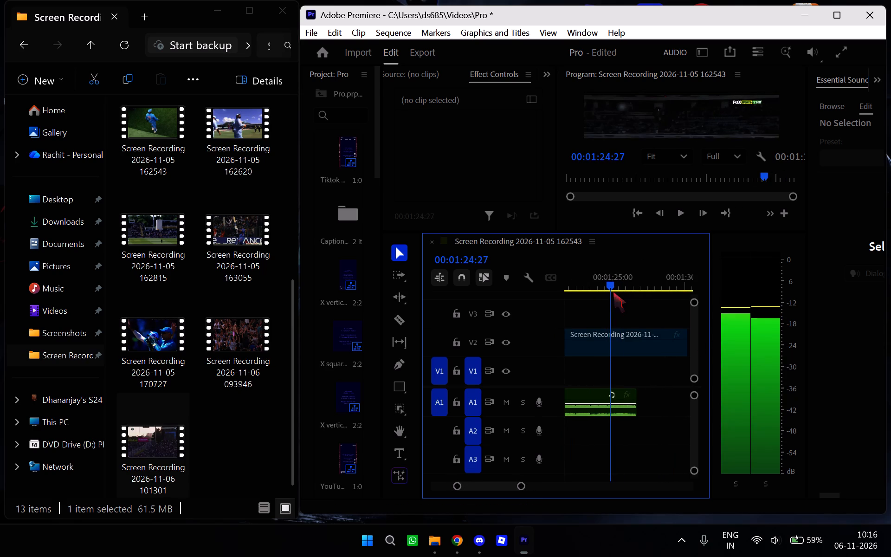
drag(613, 291, 613, 291)
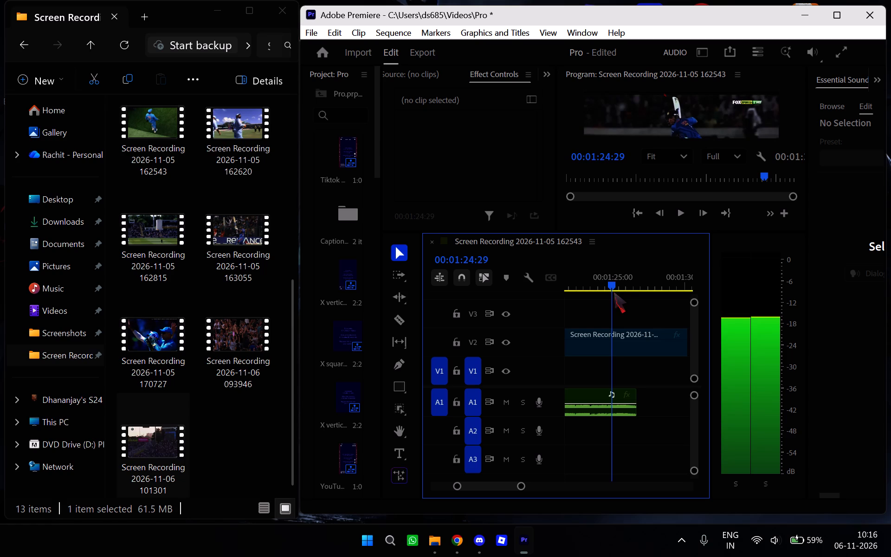
drag(613, 291, 613, 291)
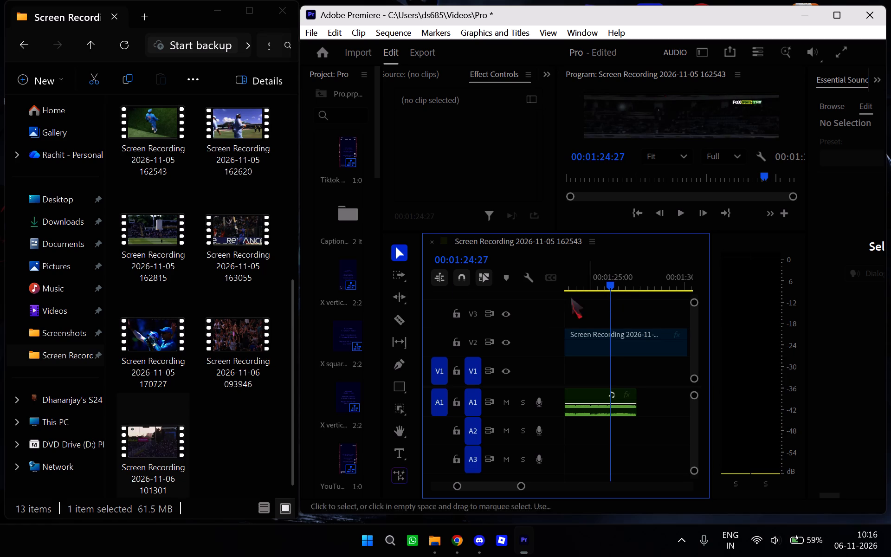
click(401, 318)
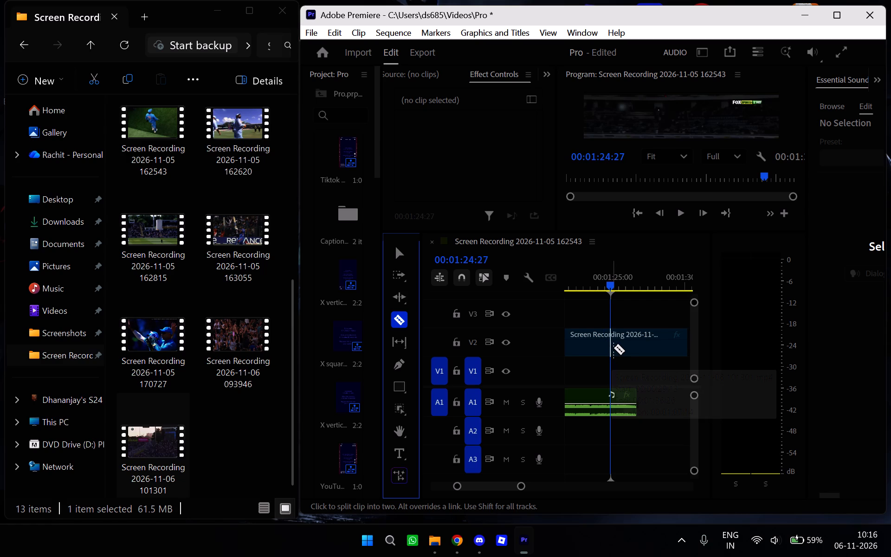
click(614, 347)
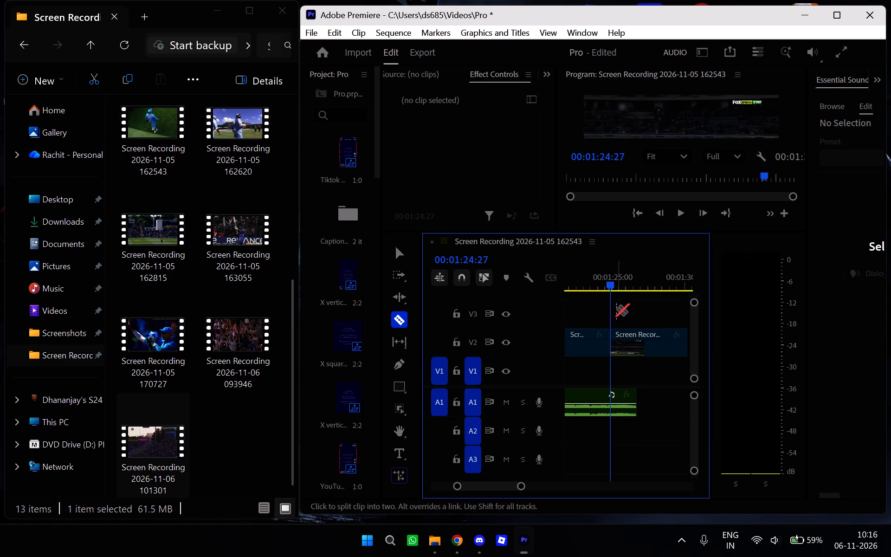
Cut the V2 segment before the split at 00:01:24:27 out of the timeline.
click(399, 254)
click(590, 338)
right_click(590, 337)
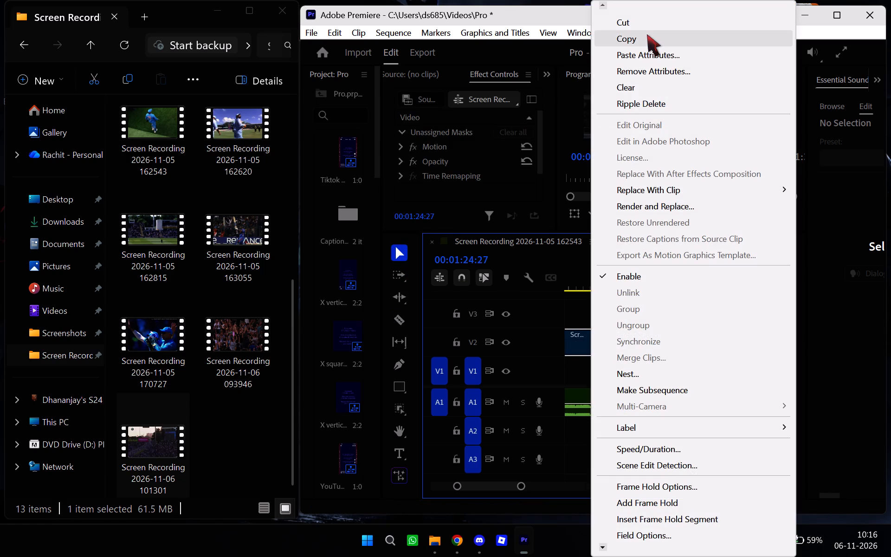
click(649, 26)
Move the remaining V2 clip down to track V1, starting at 00:00:32:14 directly against the end of the earlier V1 footage.
drag(657, 347, 609, 363)
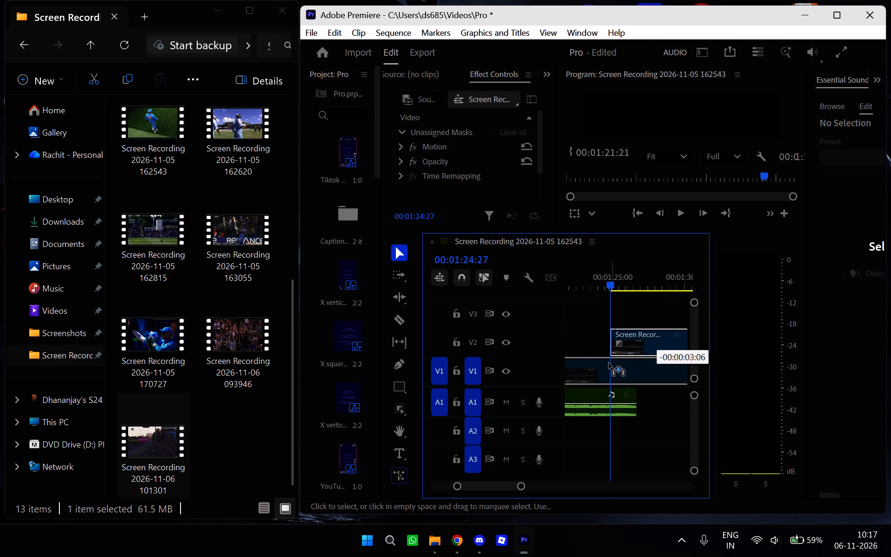
drag(609, 363, 625, 372)
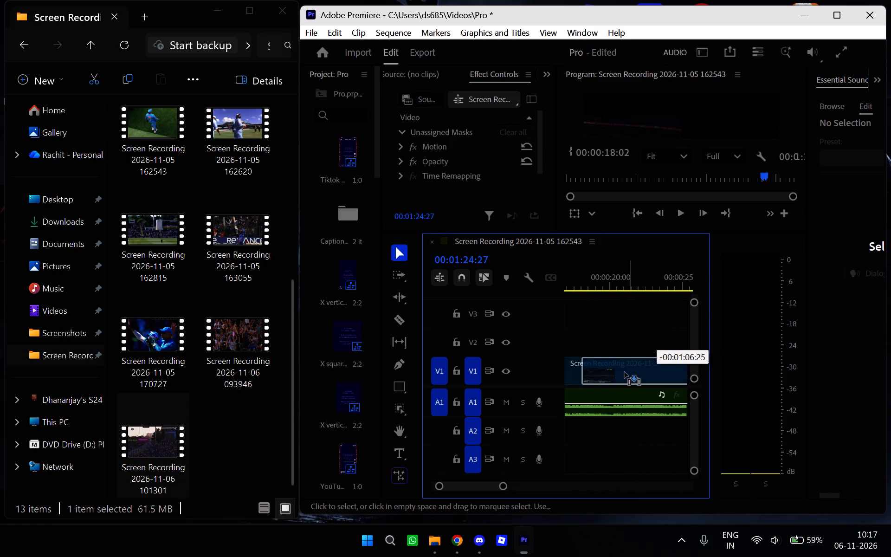
drag(625, 372, 595, 376)
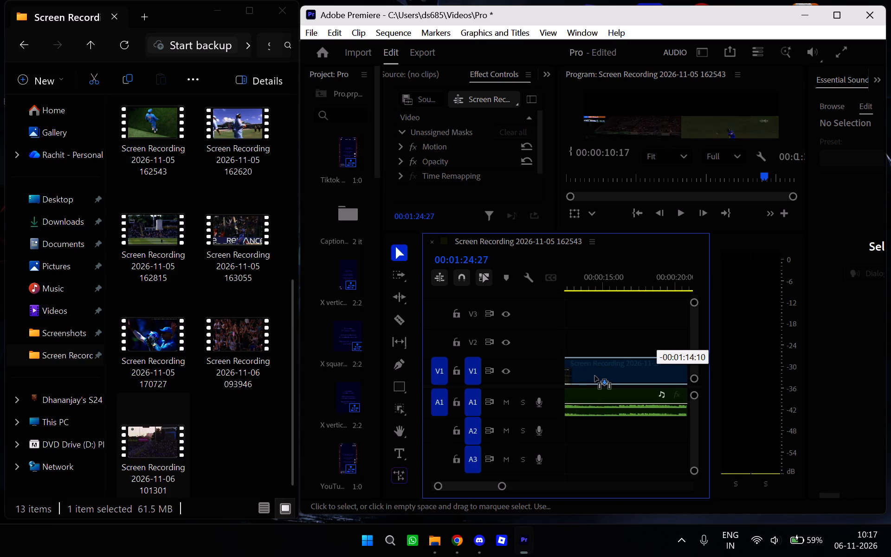
drag(595, 376, 615, 329)
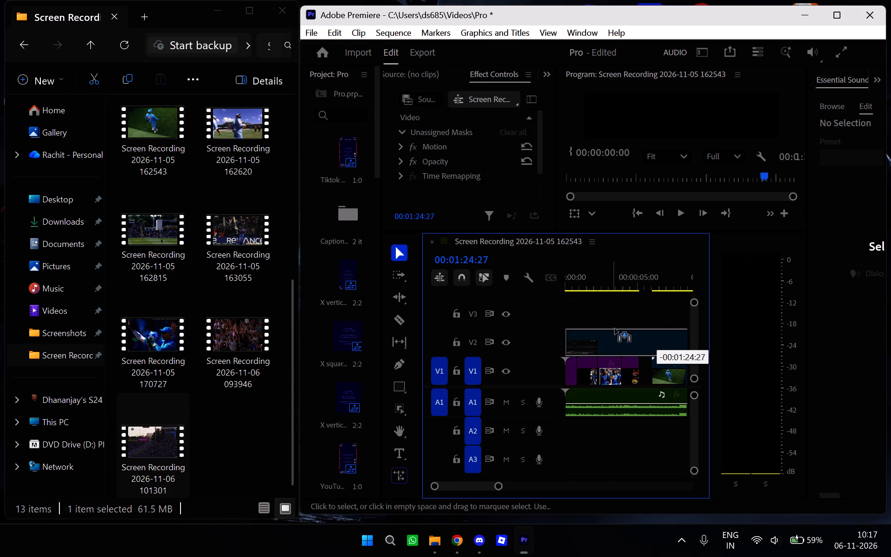
drag(615, 329, 672, 326)
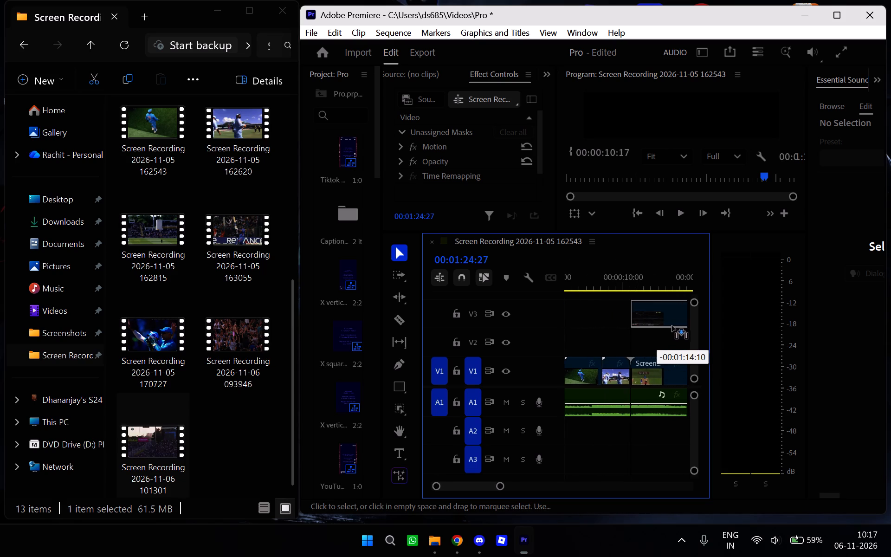
drag(672, 326, 611, 344)
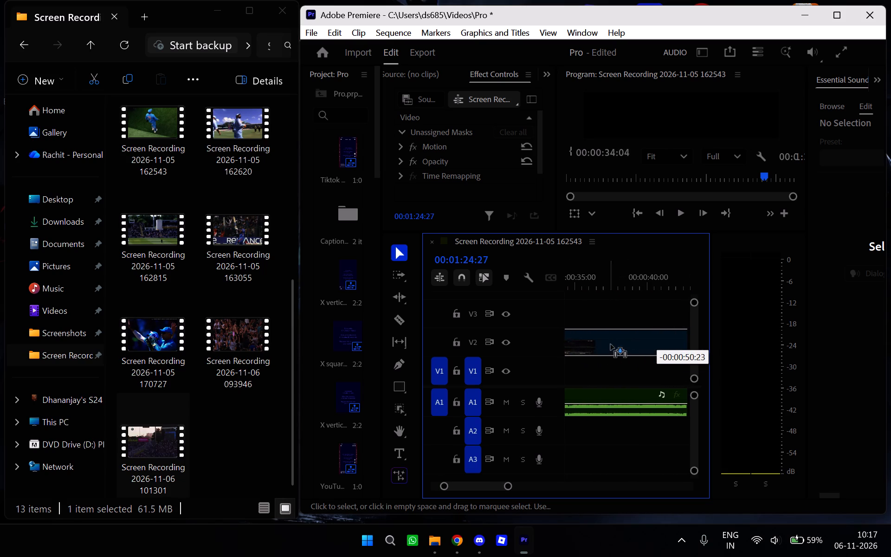
drag(611, 344, 601, 362)
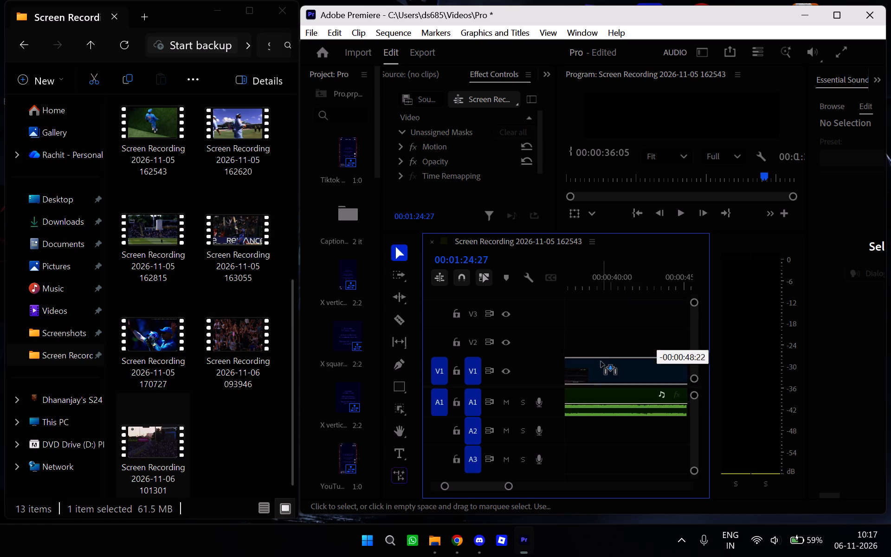
drag(601, 362, 591, 343)
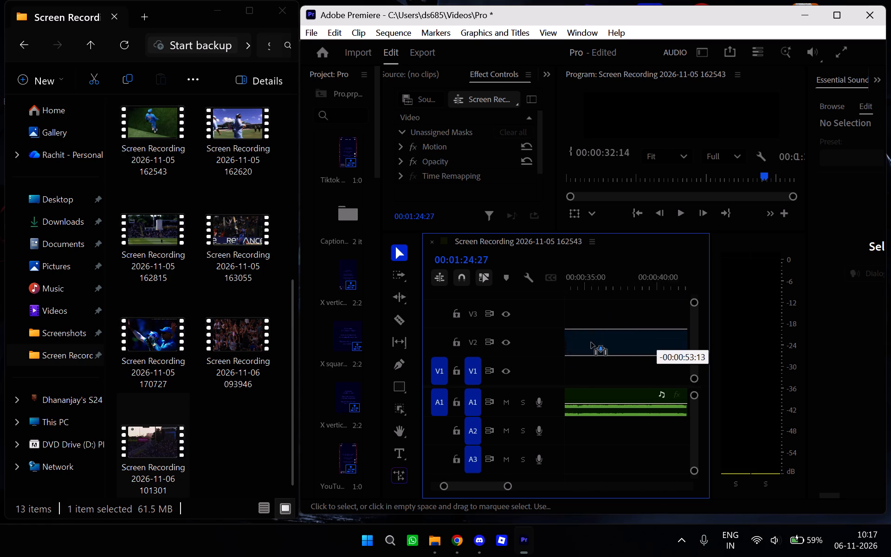
drag(591, 343, 576, 333)
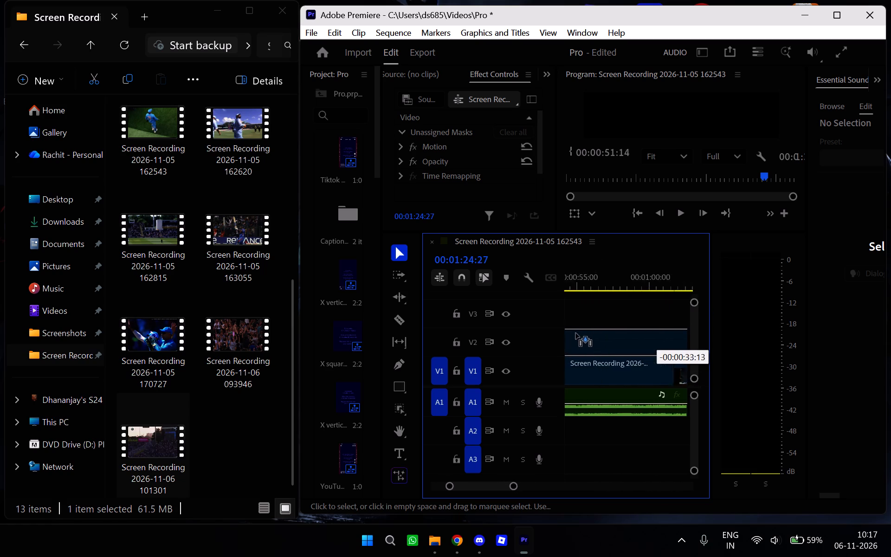
drag(576, 333, 586, 325)
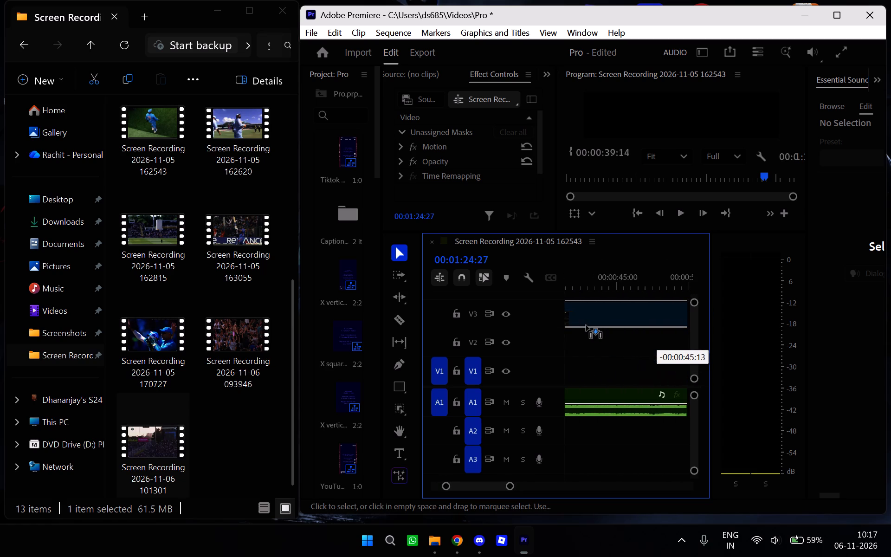
drag(586, 325, 587, 324)
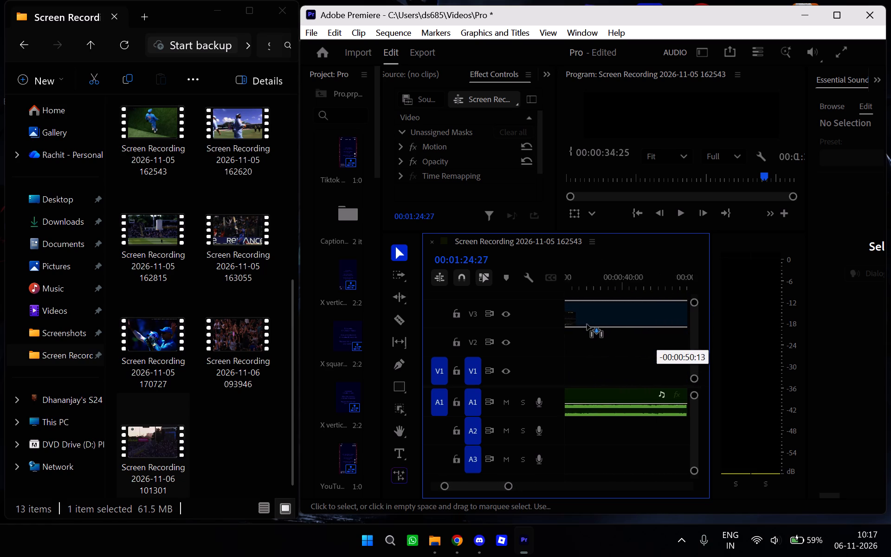
drag(587, 324, 586, 324)
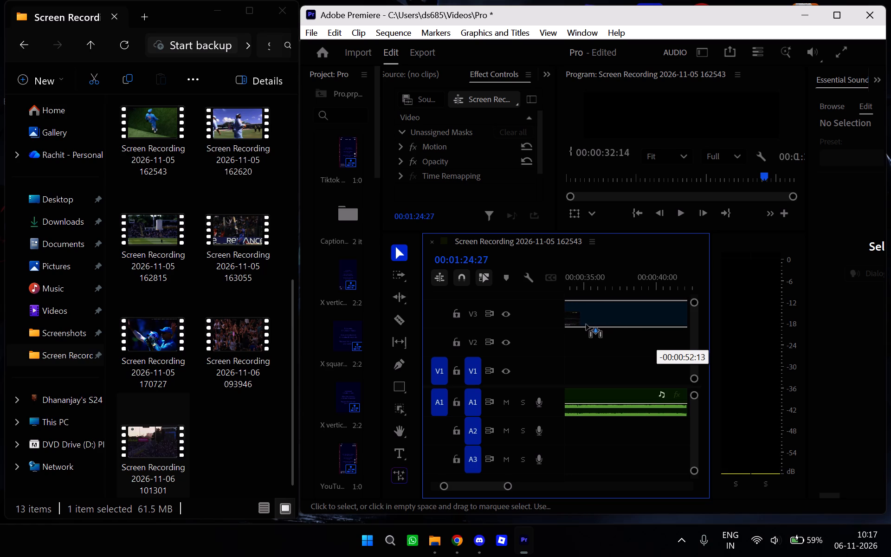
drag(586, 324, 661, 343)
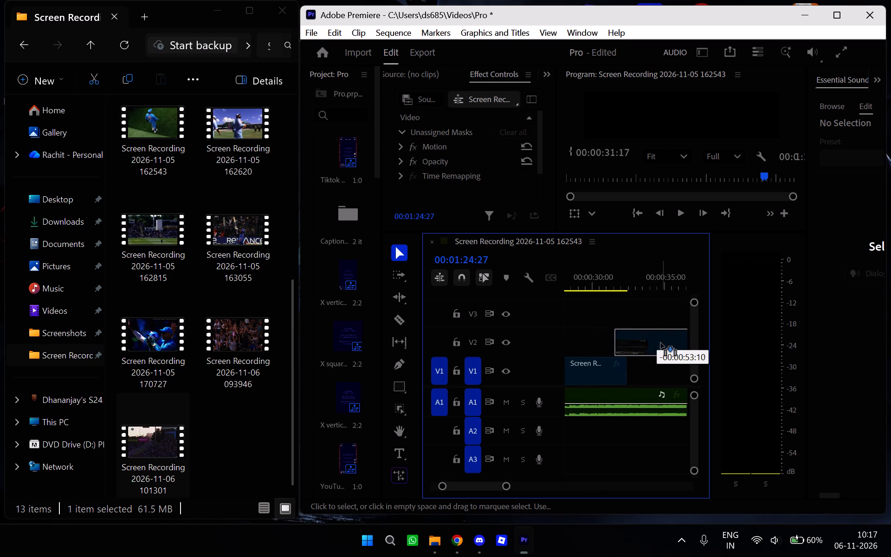
drag(661, 343, 629, 369)
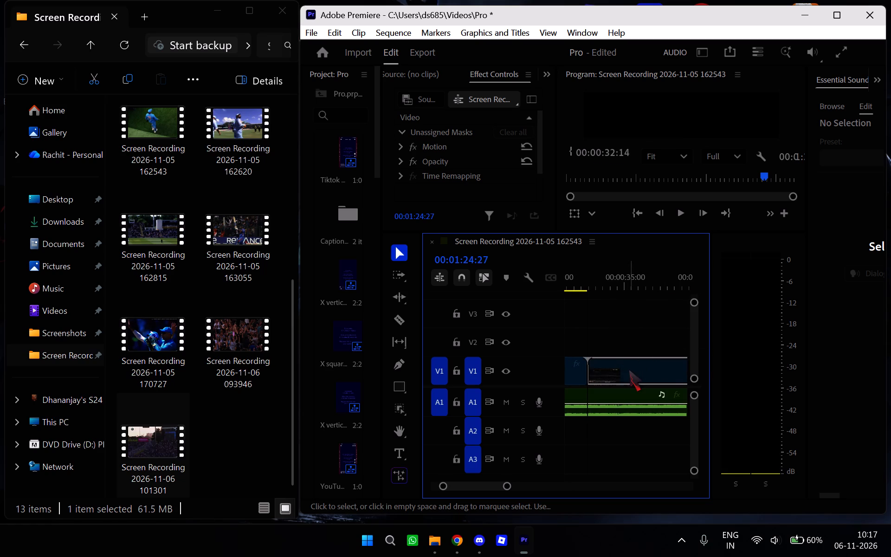
Cut the last V1 segment, ending at about 00:01:07, out of the timeline, leaving the audio track in place.
scroll(638, 307, down, 12)
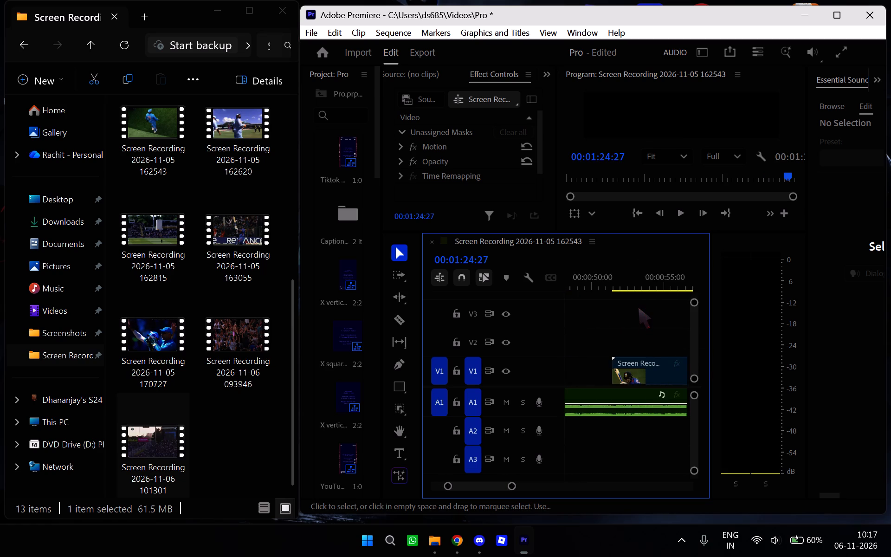
scroll(638, 307, down, 20)
scroll(638, 307, down, 10)
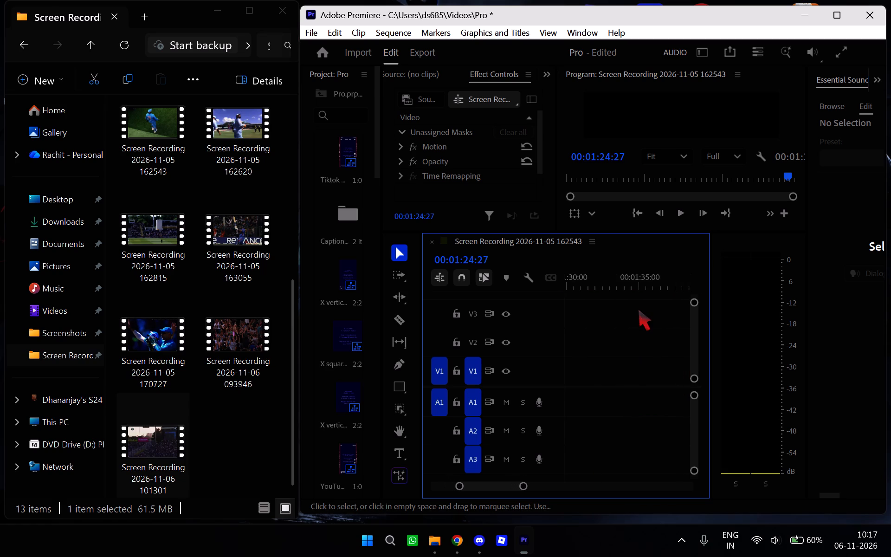
scroll(638, 309, up, 19)
click(595, 373)
right_click(595, 372)
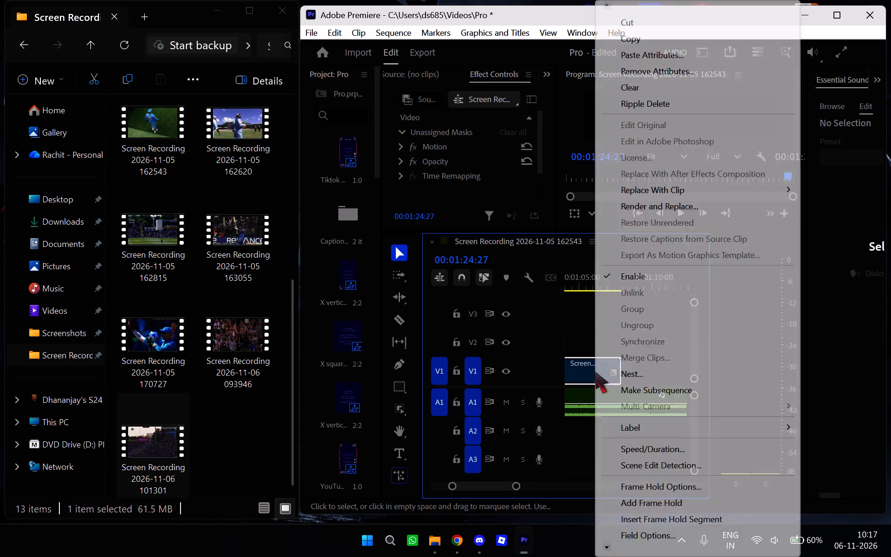
click(666, 16)
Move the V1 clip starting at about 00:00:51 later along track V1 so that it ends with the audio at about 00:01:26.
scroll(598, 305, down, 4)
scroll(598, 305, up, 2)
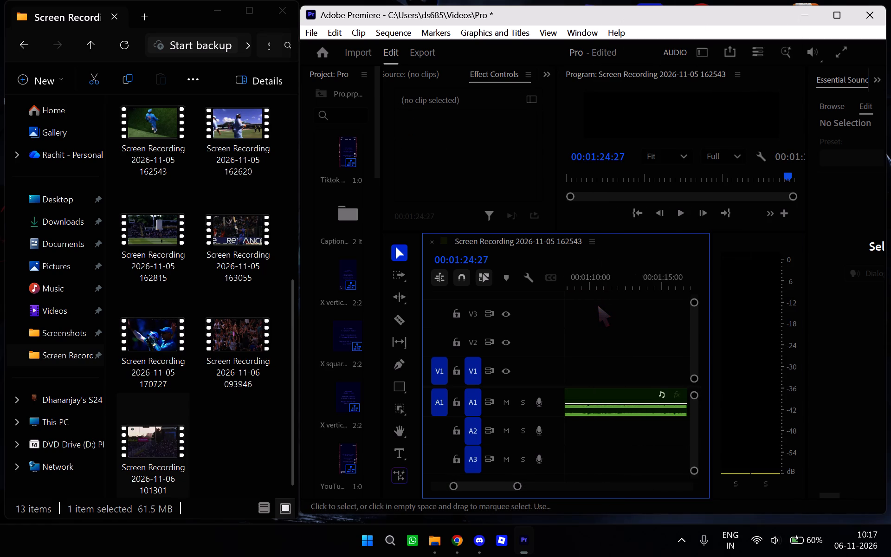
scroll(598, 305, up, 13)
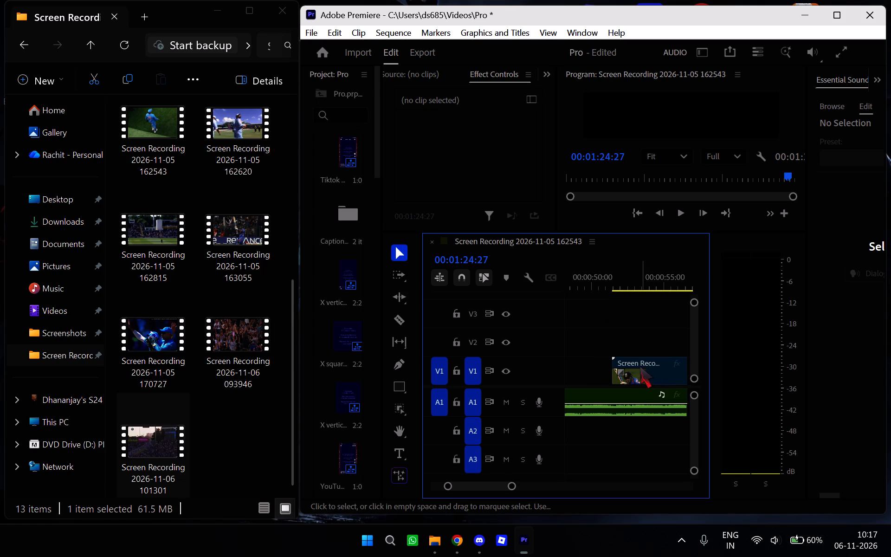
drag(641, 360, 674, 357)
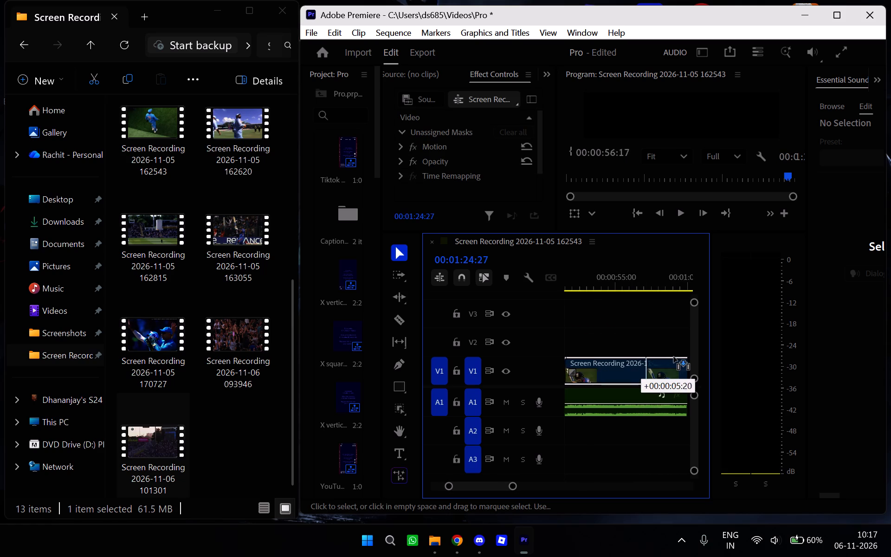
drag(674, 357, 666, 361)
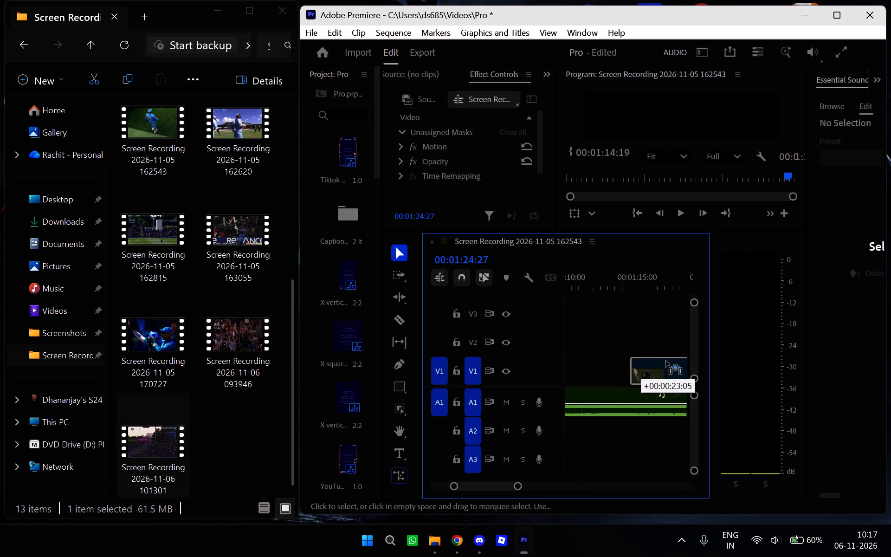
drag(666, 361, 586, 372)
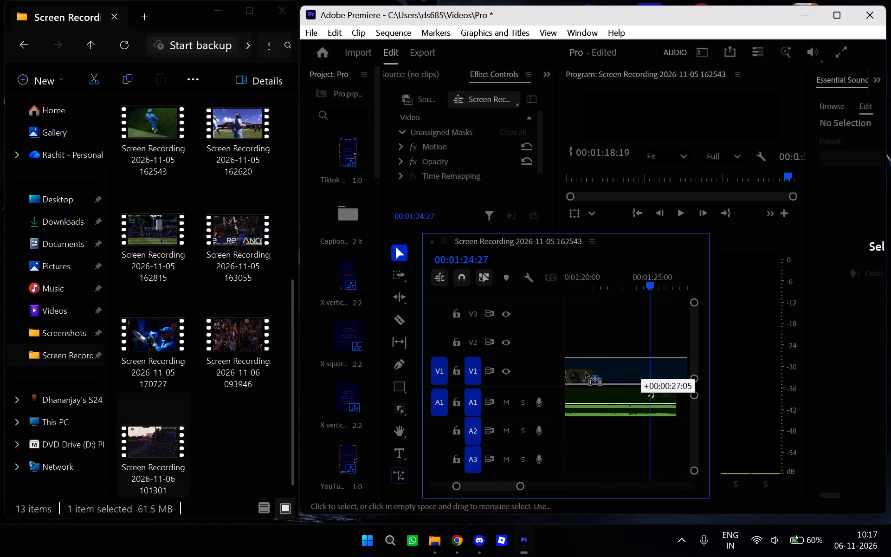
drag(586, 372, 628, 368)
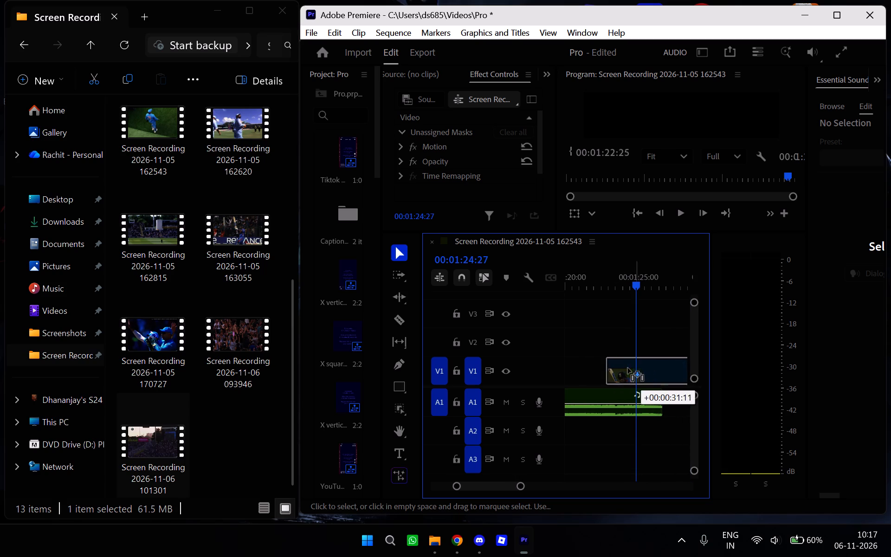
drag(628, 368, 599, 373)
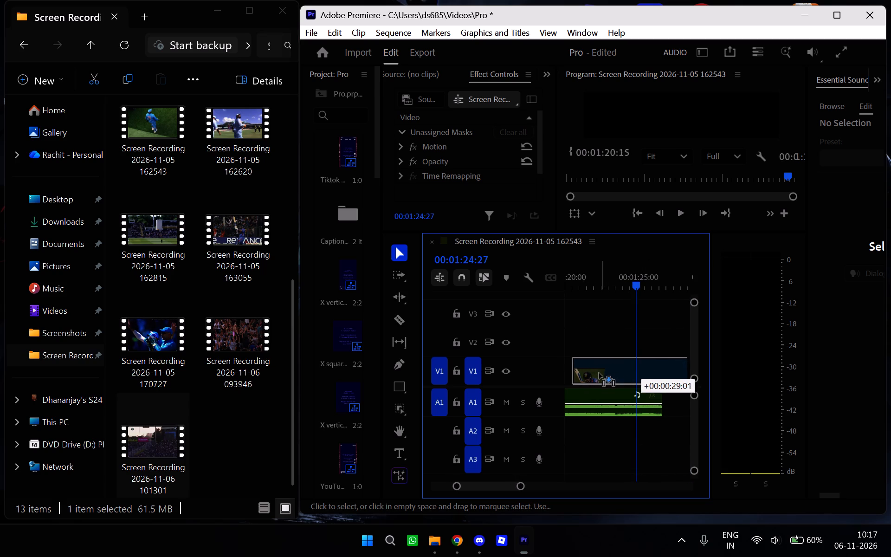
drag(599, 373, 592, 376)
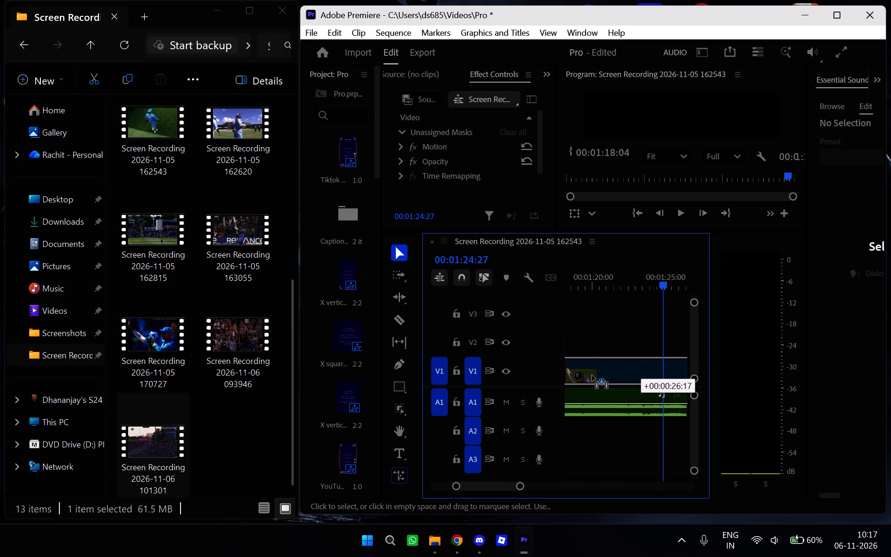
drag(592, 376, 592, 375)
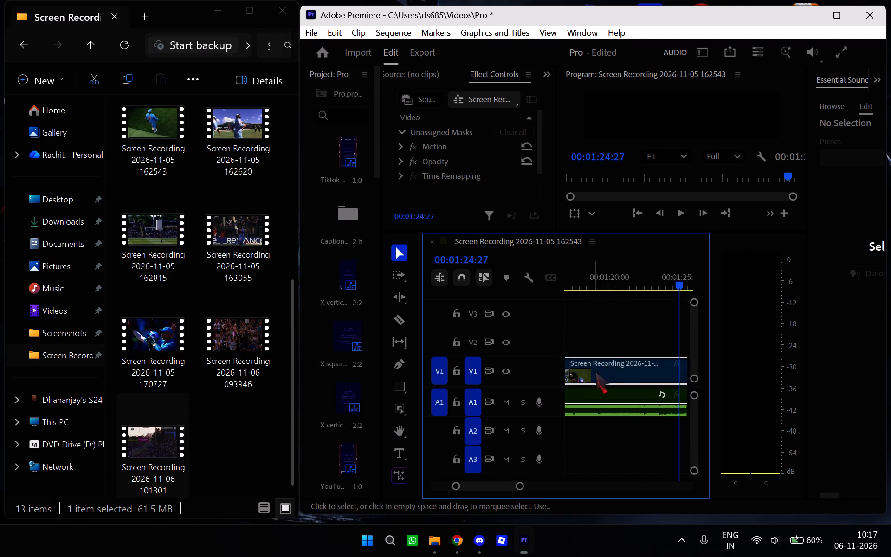
scroll(640, 324, down, 4)
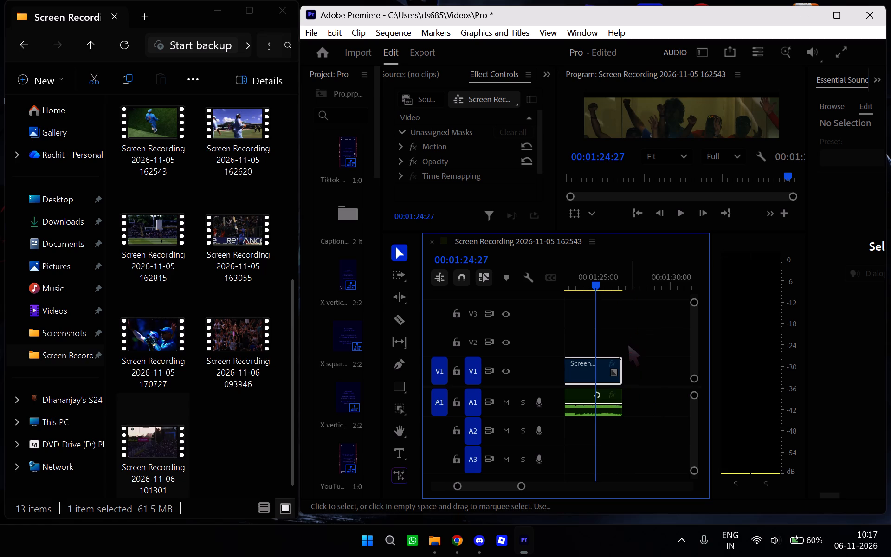
scroll(589, 322, up, 20)
scroll(589, 322, up, 7)
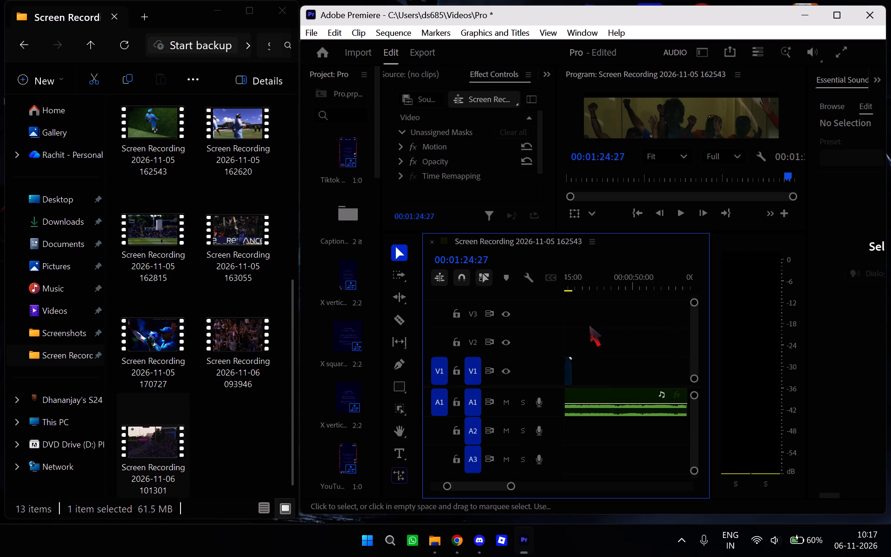
scroll(589, 325, up, 3)
scroll(589, 325, down, 7)
scroll(589, 325, up, 1)
scroll(589, 325, down, 2)
scroll(589, 325, up, 1)
scroll(589, 325, down, 1)
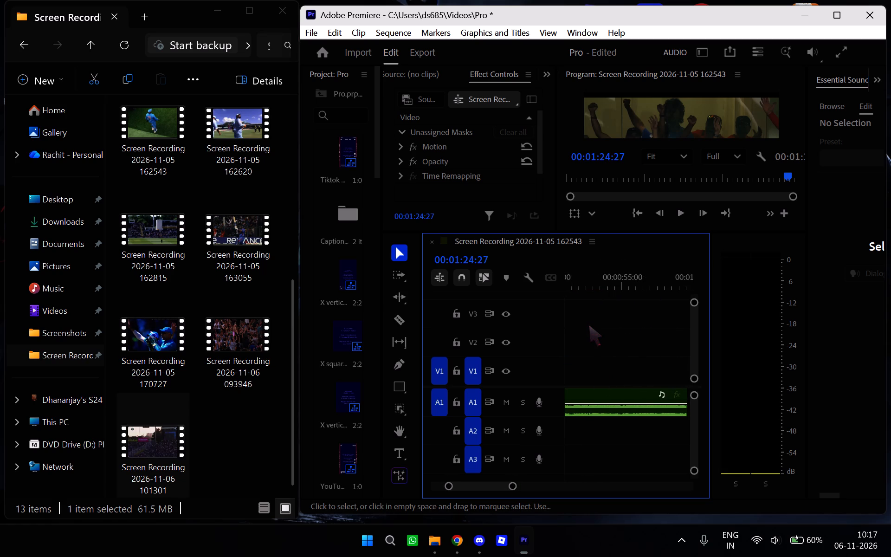
drag(152, 449, 588, 409)
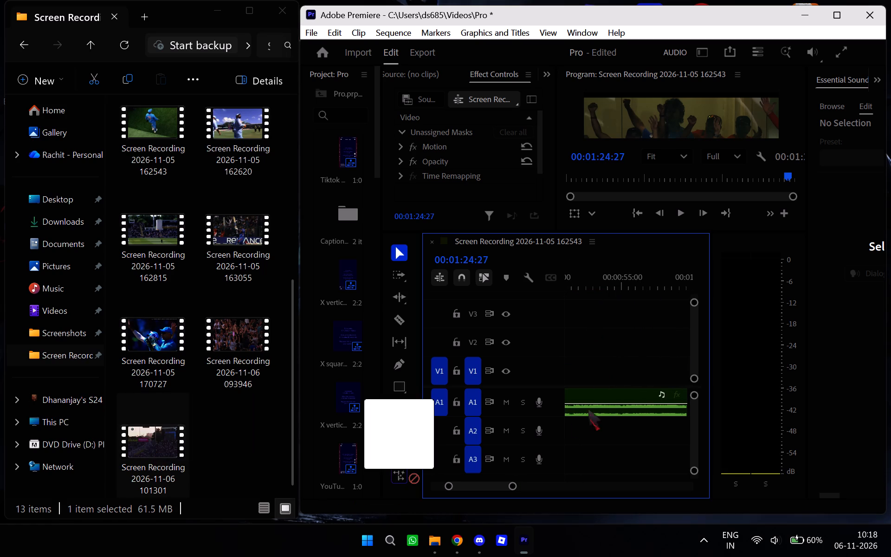
drag(588, 409, 626, 321)
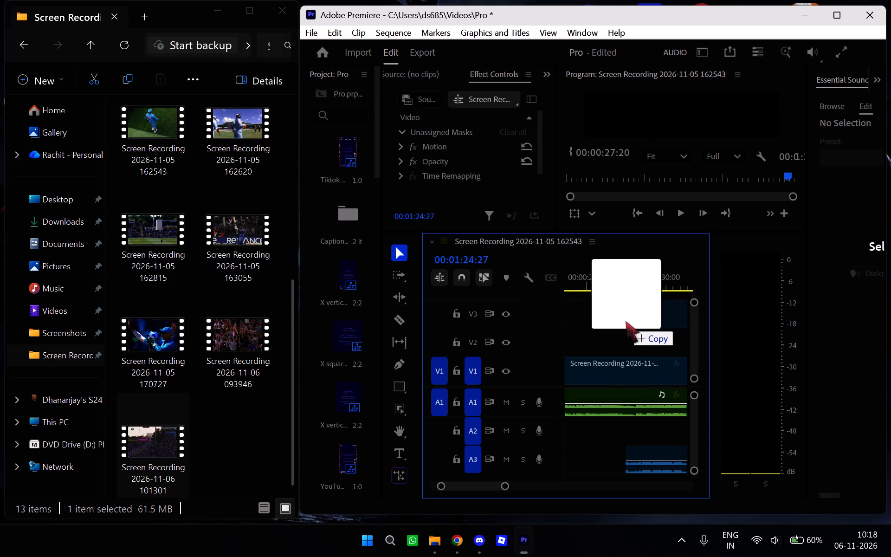
drag(626, 321, 611, 337)
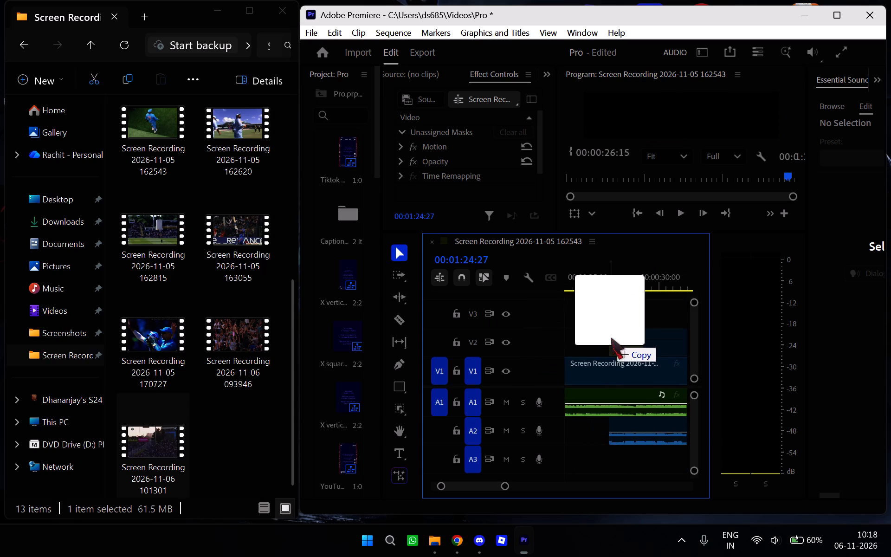
drag(611, 337, 659, 329)
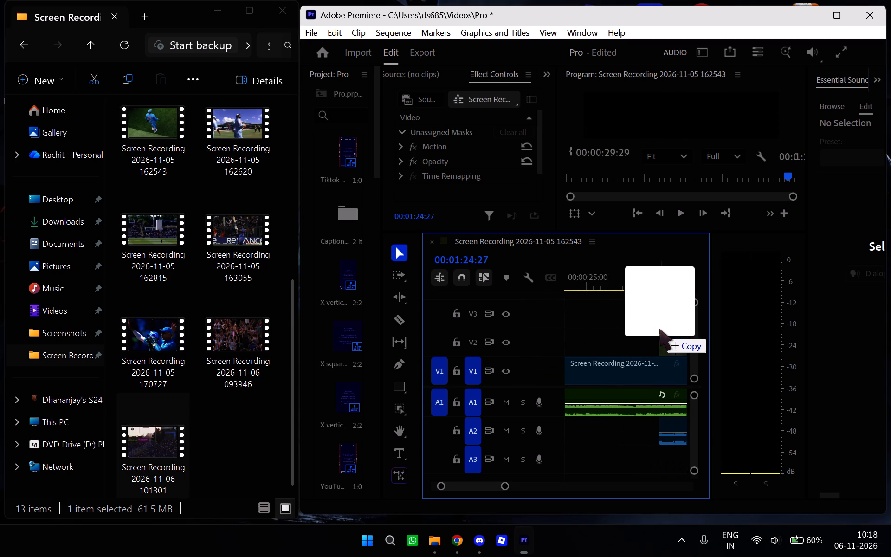
drag(659, 329, 670, 330)
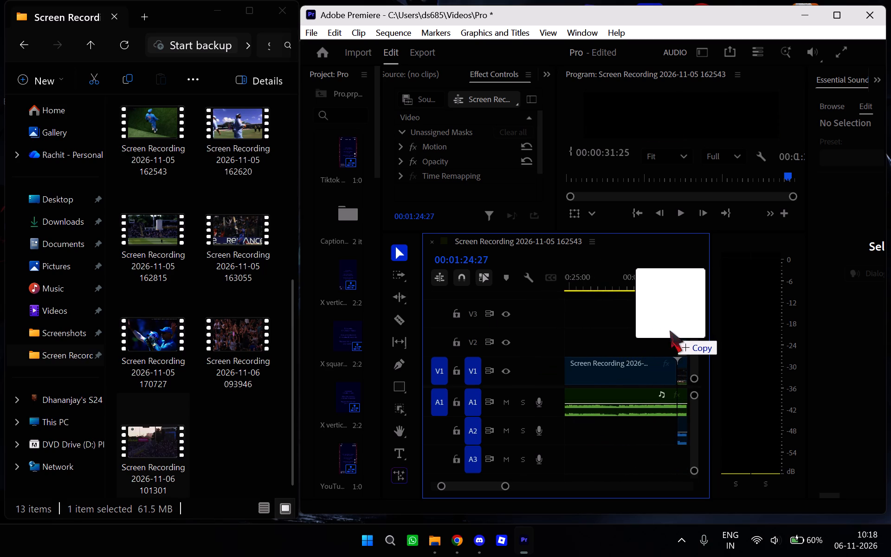
drag(670, 330, 672, 330)
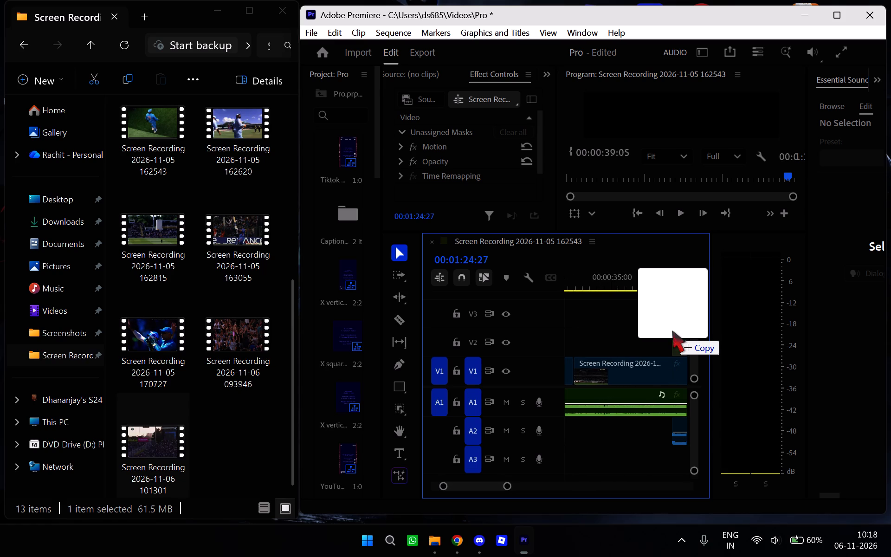
drag(672, 330, 673, 330)
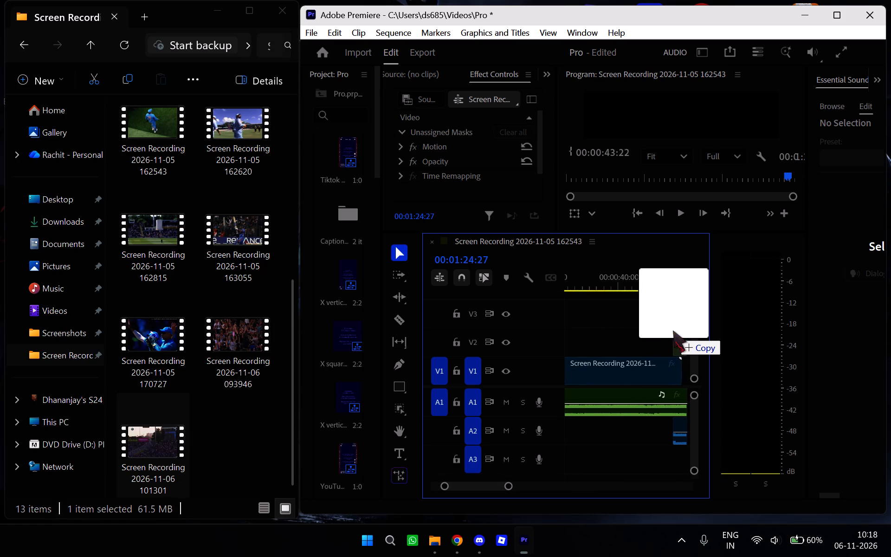
drag(673, 330, 653, 352)
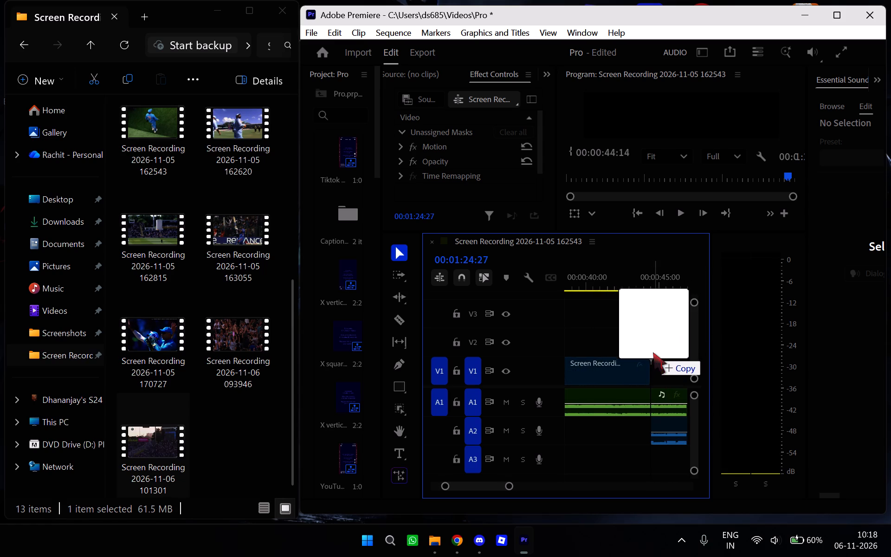
drag(653, 352, 649, 359)
Play the newly added recording from its start at about 00:00:44 to review its footage.
scroll(641, 320, down, 20)
scroll(641, 320, down, 1)
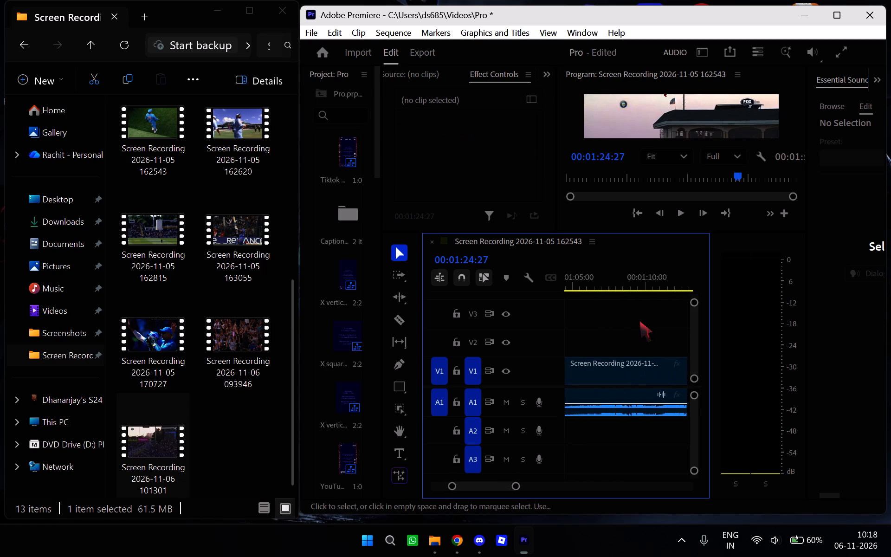
scroll(639, 321, down, 20)
scroll(639, 321, down, 11)
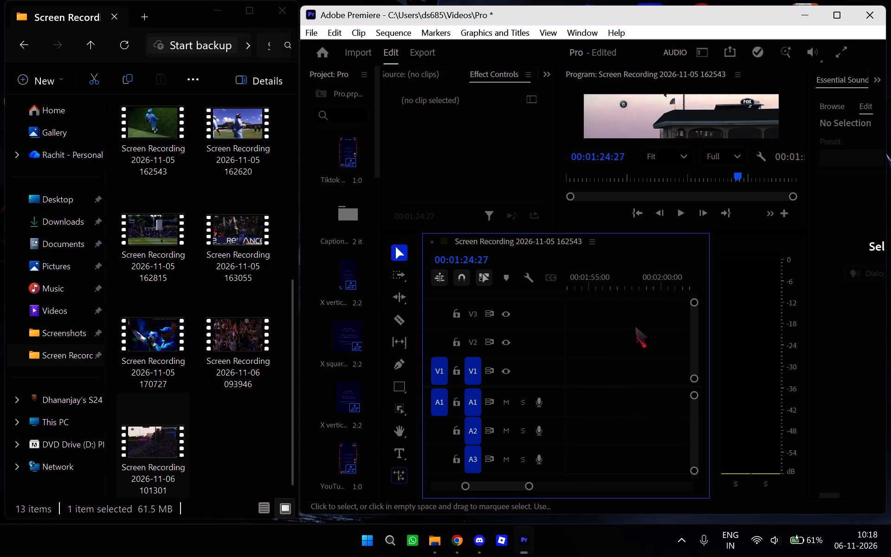
scroll(635, 326, up, 20)
scroll(635, 326, up, 11)
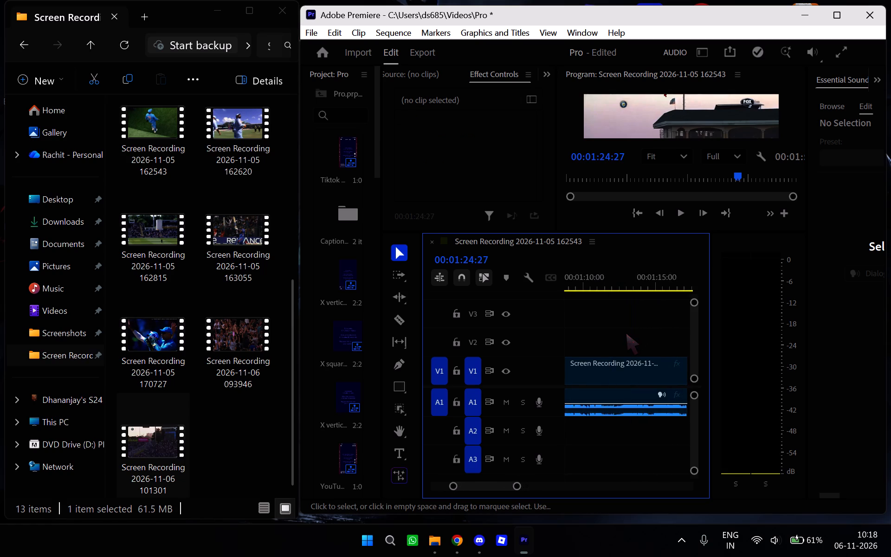
scroll(626, 333, up, 20)
scroll(626, 333, up, 4)
scroll(626, 333, down, 6)
drag(572, 282, 583, 282)
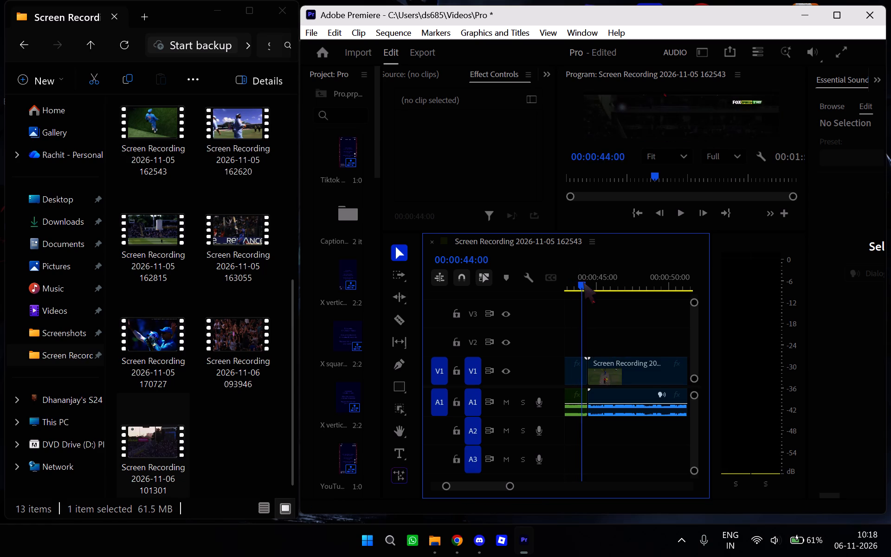
drag(583, 282, 589, 285)
click(680, 211)
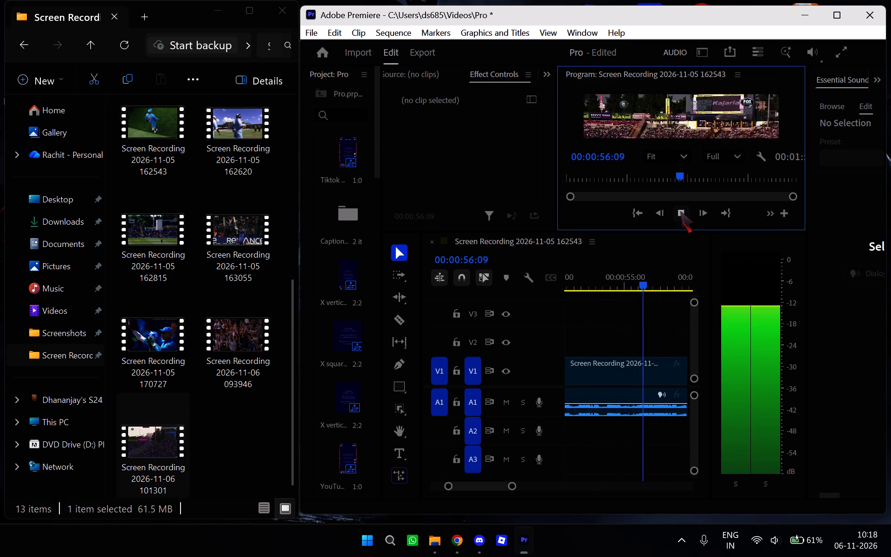
scroll(640, 309, down, 8)
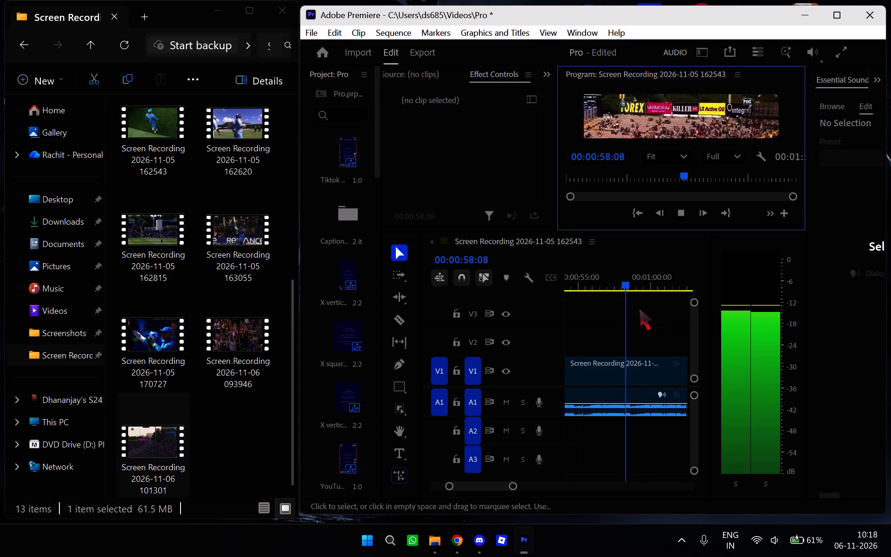
scroll(639, 309, down, 2)
Scrub through the newly added recording from about 00:00:58 to its end to examine the footage and locate a trim point.
drag(601, 297, 634, 297)
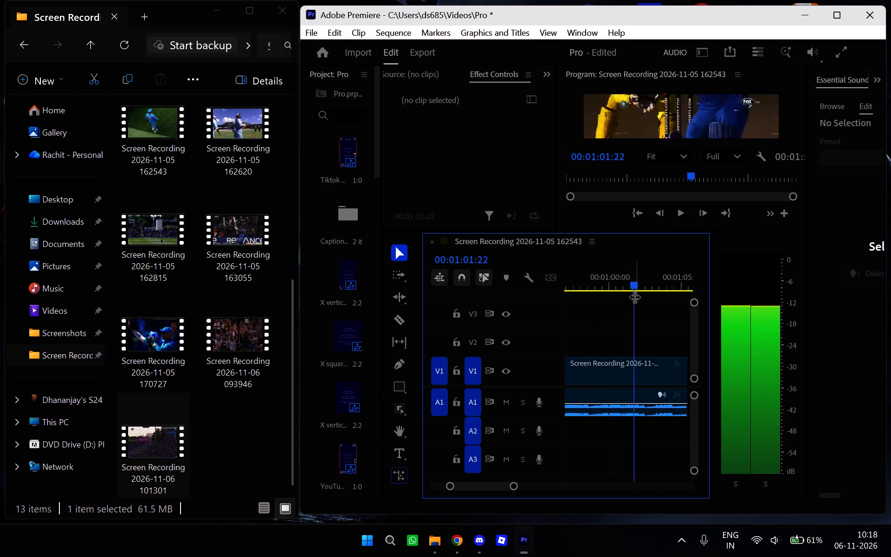
drag(634, 297, 690, 290)
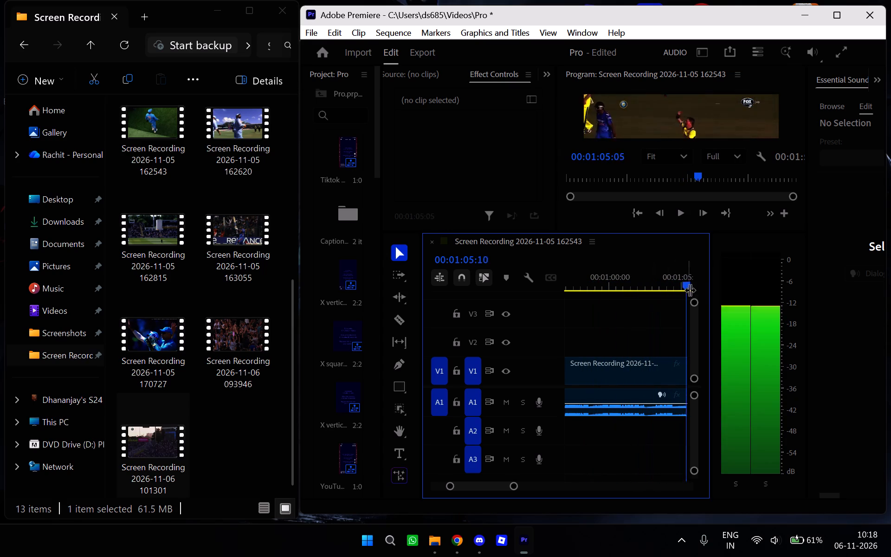
drag(690, 290, 632, 337)
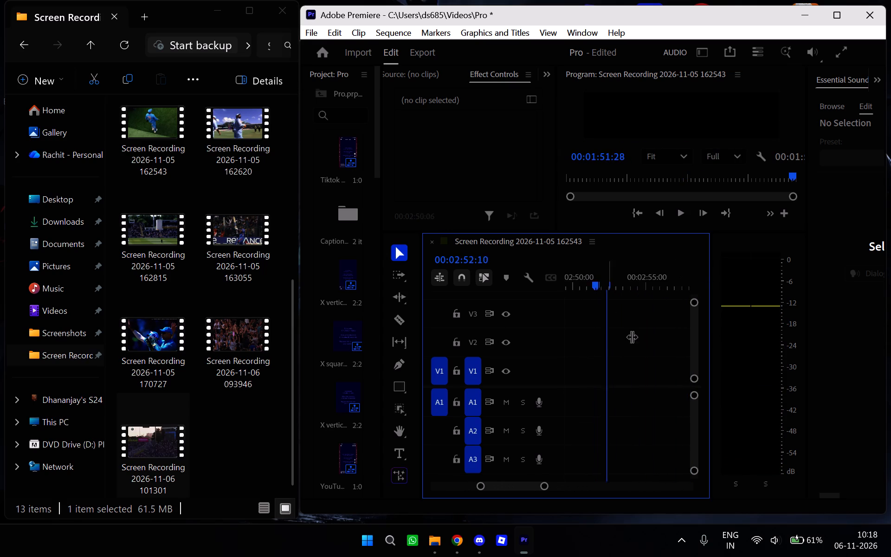
drag(632, 337, 694, 343)
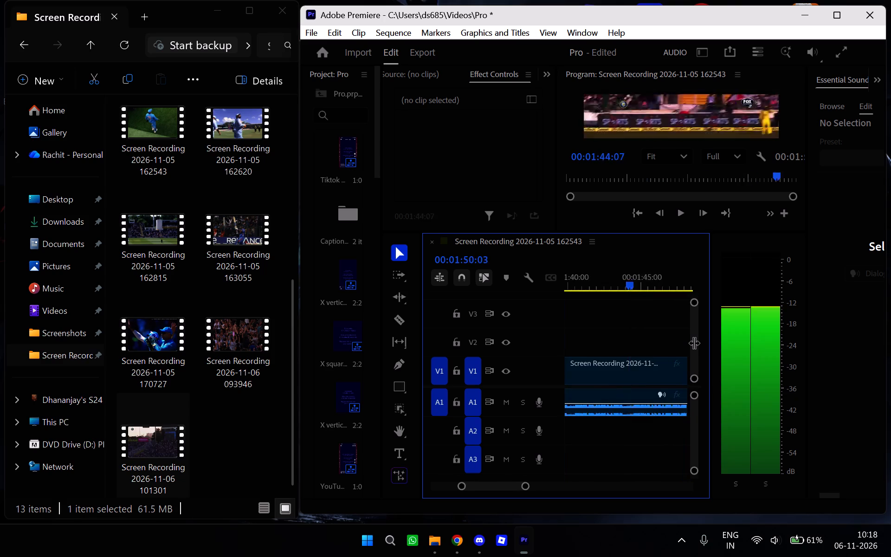
drag(694, 343, 691, 373)
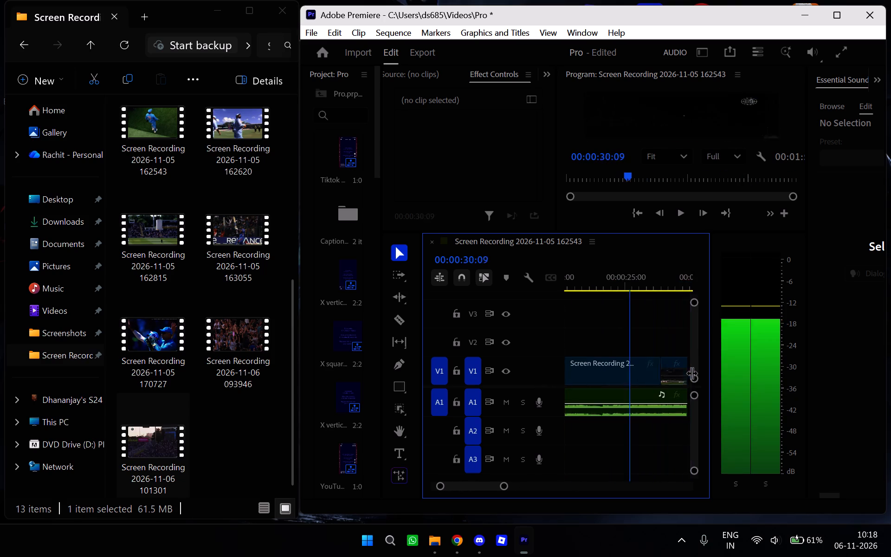
drag(691, 373, 630, 381)
scroll(673, 298, down, 2)
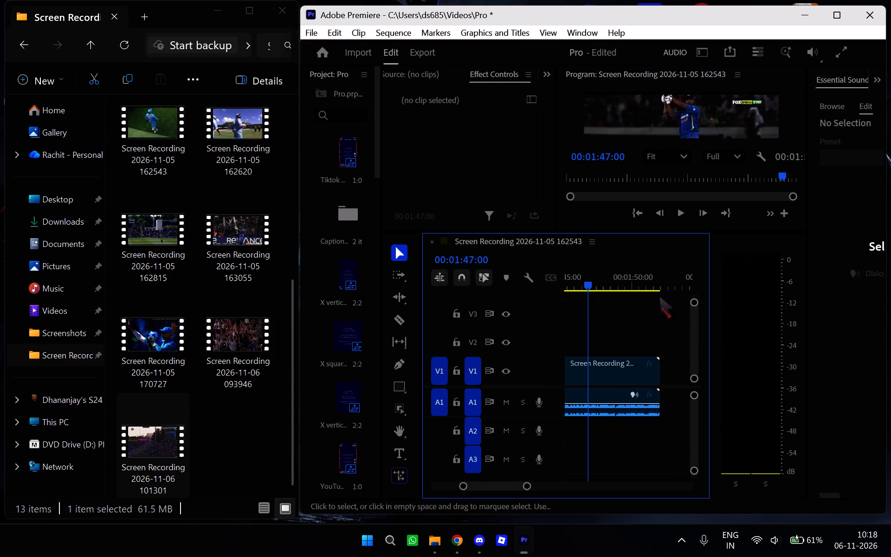
scroll(636, 296, up, 1)
drag(608, 285, 599, 290)
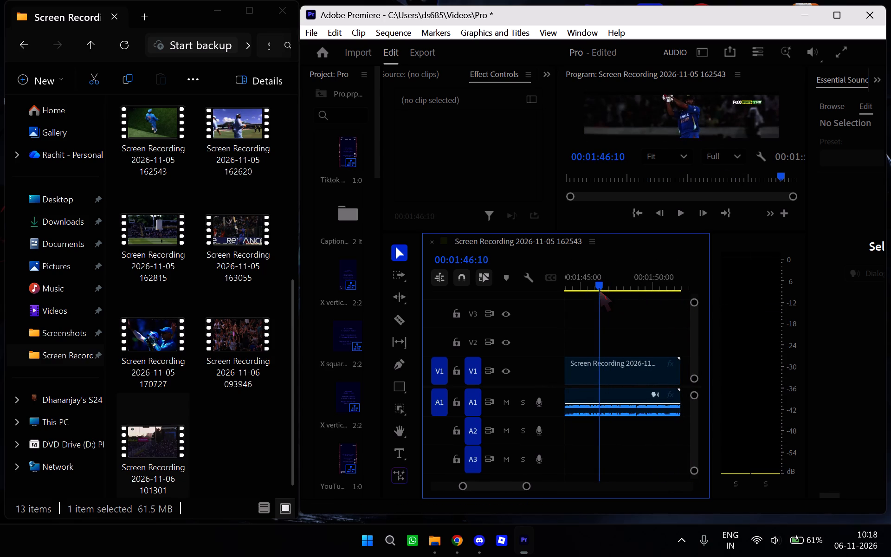
drag(599, 290, 588, 294)
scroll(609, 296, down, 2)
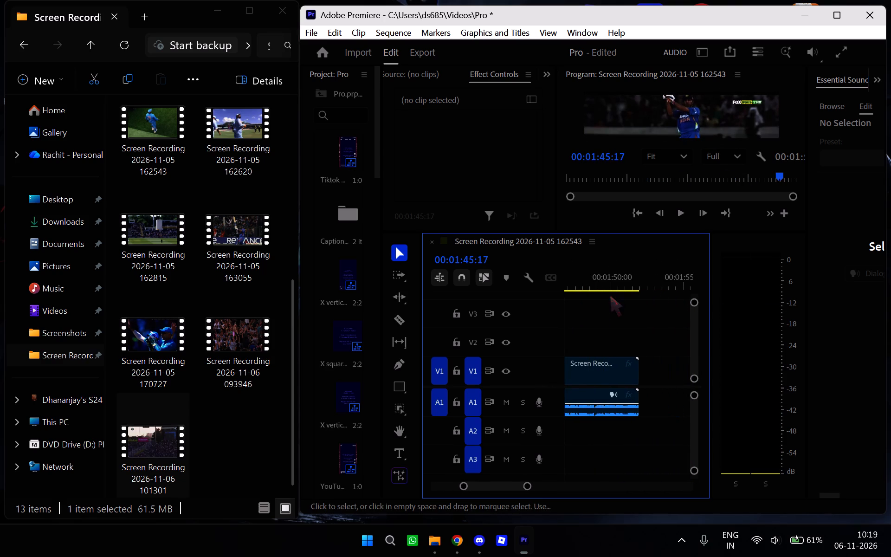
scroll(605, 295, up, 6)
drag(669, 283, 648, 293)
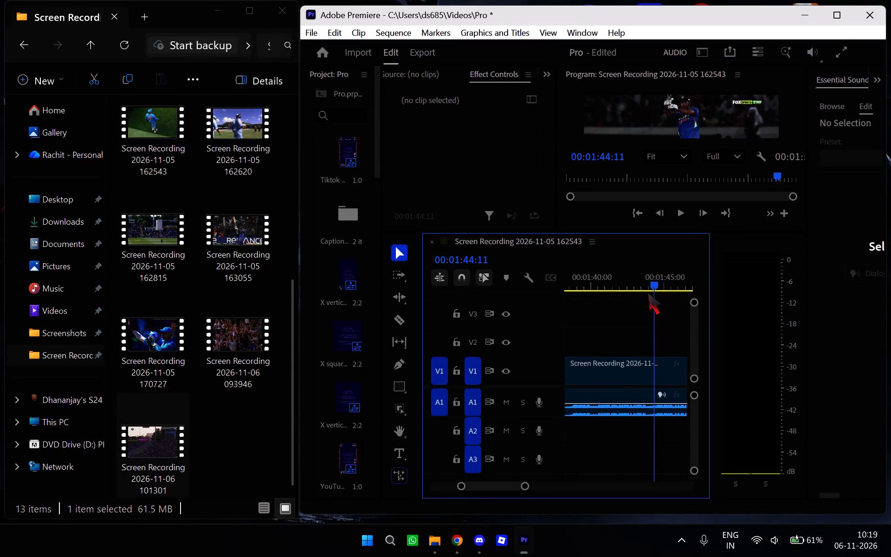
drag(648, 293, 609, 298)
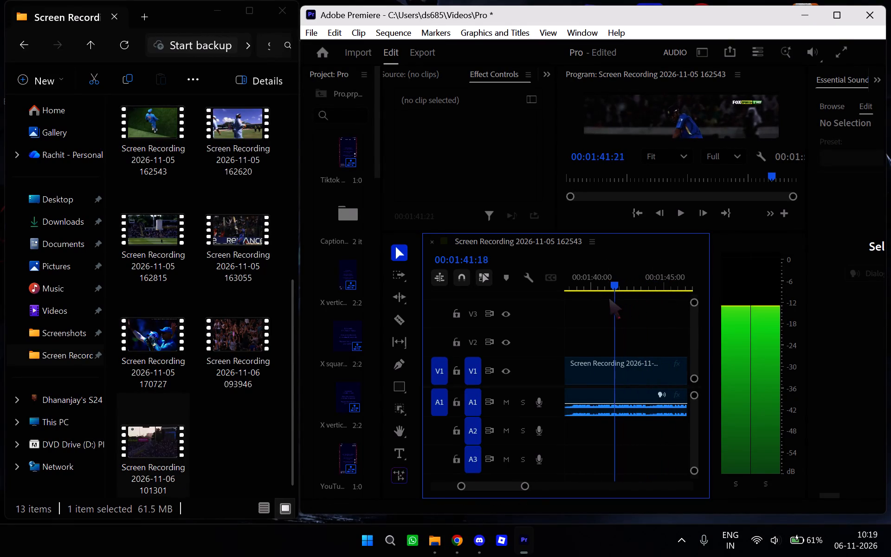
Split the newly added recording on V1 and A1 at 00:01:38:23.
drag(609, 298, 607, 298)
scroll(628, 297, down, 2)
scroll(628, 297, up, 3)
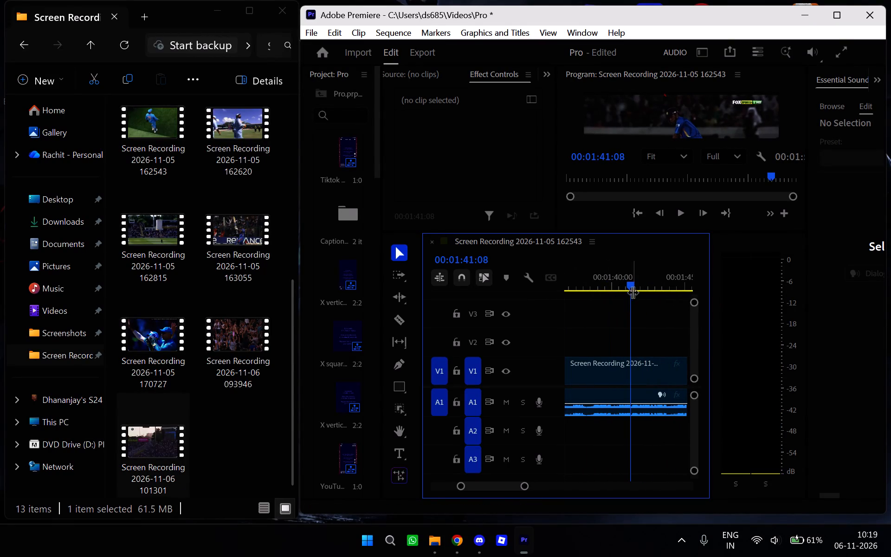
drag(631, 292, 613, 293)
scroll(632, 297, down, 1)
scroll(632, 297, up, 3)
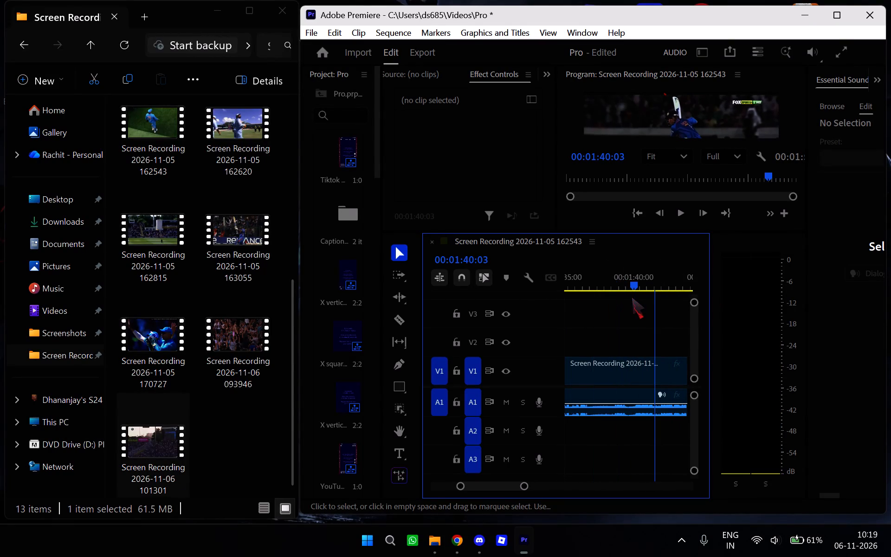
drag(653, 285, 649, 287)
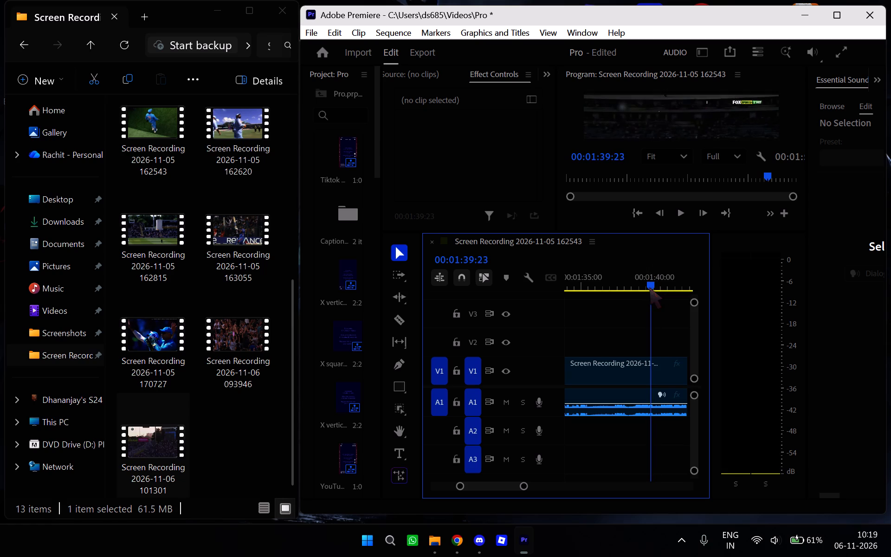
drag(649, 287, 646, 291)
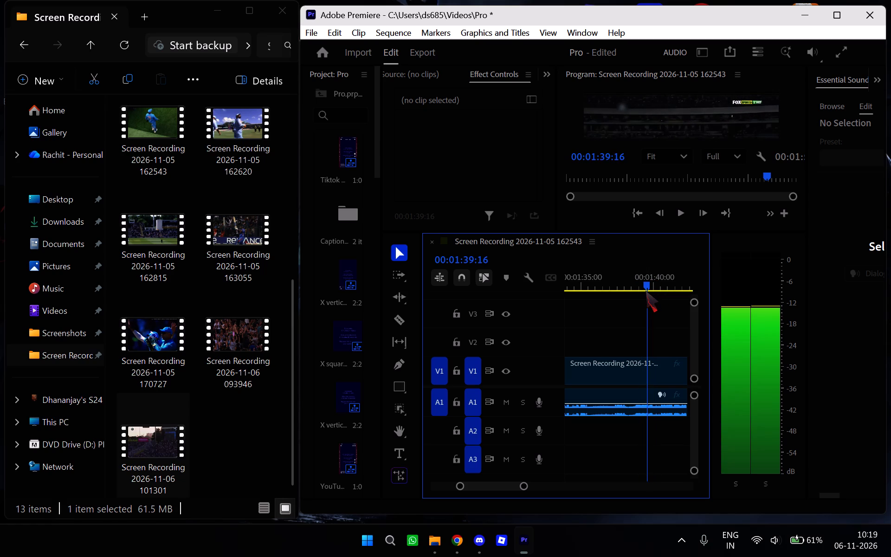
drag(646, 291, 650, 291)
drag(650, 291, 641, 295)
drag(652, 289, 636, 294)
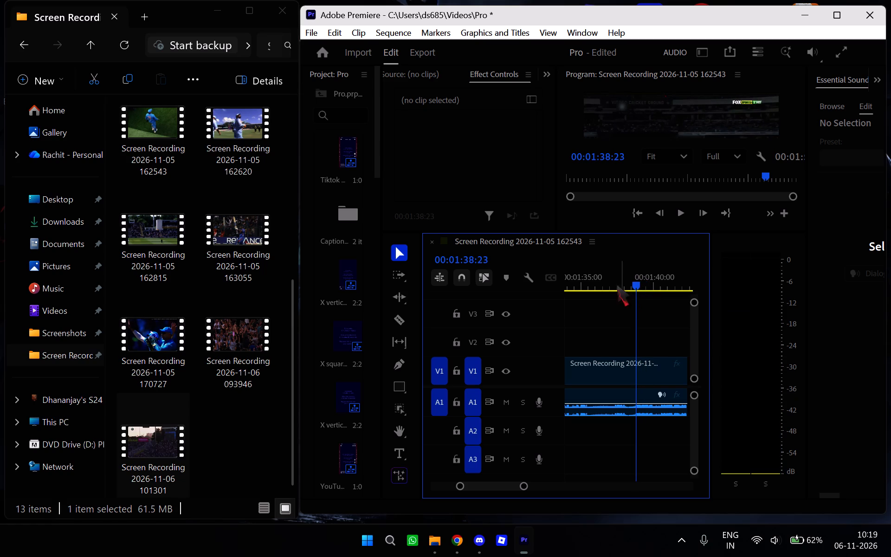
click(397, 314)
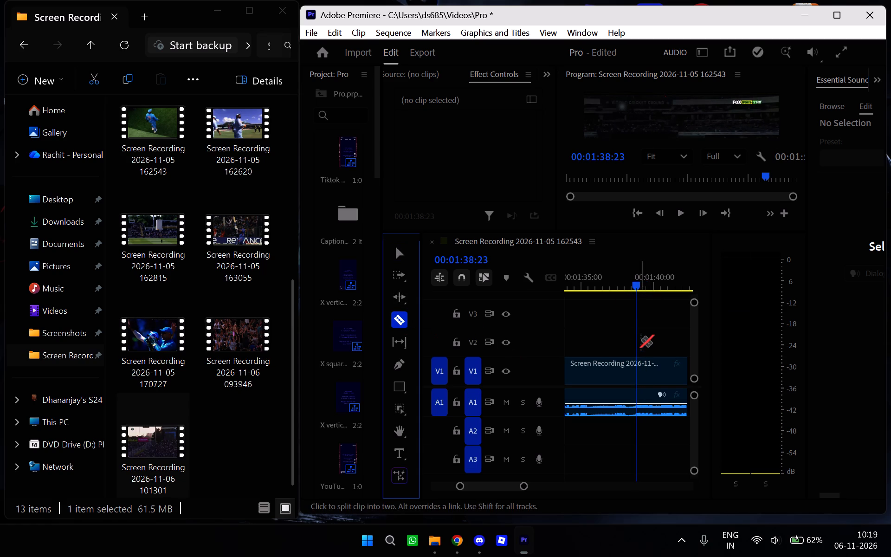
click(635, 363)
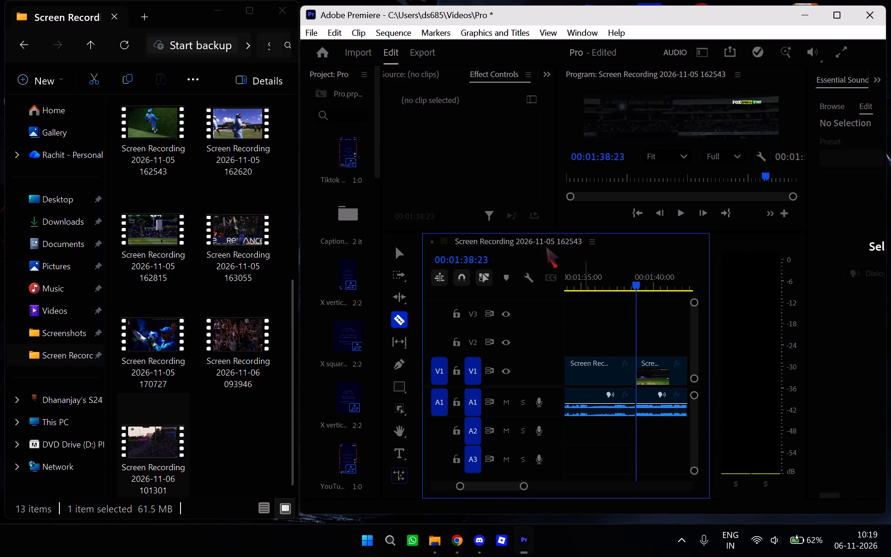
Remove the segment of the recording after the split at 00:01:38:23, including its linked audio.
click(394, 253)
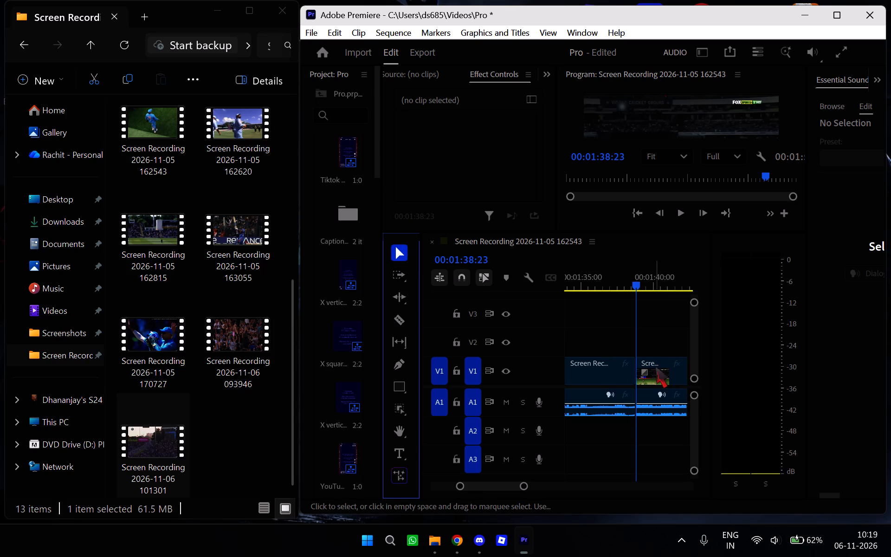
click(657, 362)
right_click(657, 362)
click(711, 28)
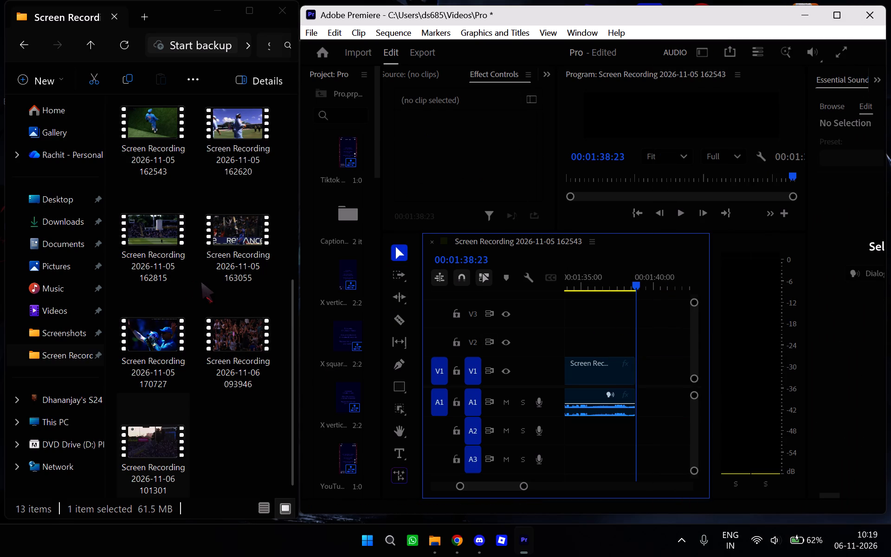
scroll(201, 282, down, 1)
drag(241, 238, 652, 389)
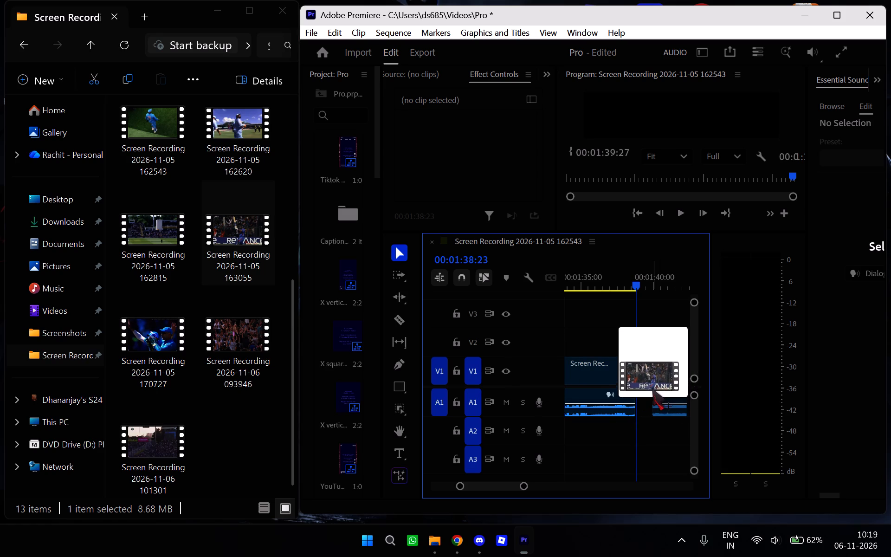
drag(652, 389, 637, 373)
scroll(652, 314, down, 7)
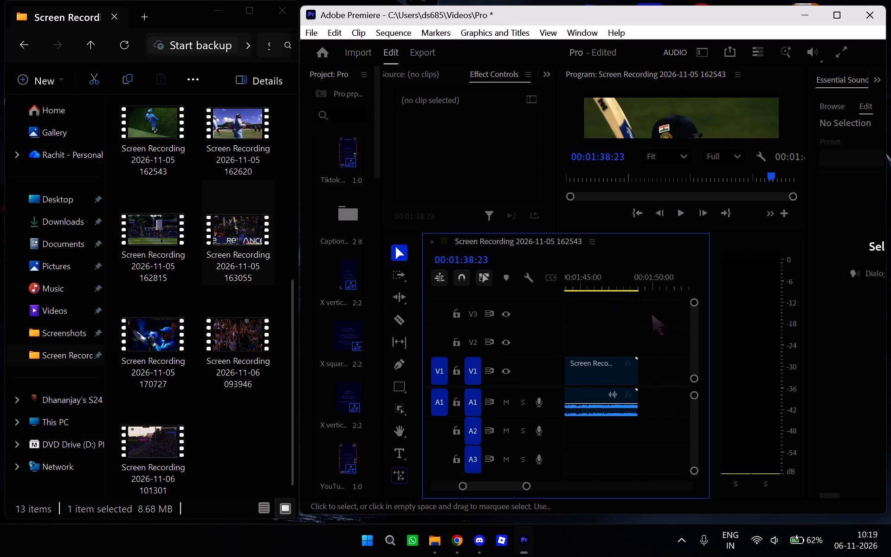
Remove the music clip at the start of track A1, leaving the V1 clips in place.
scroll(652, 314, up, 20)
scroll(652, 314, up, 20)
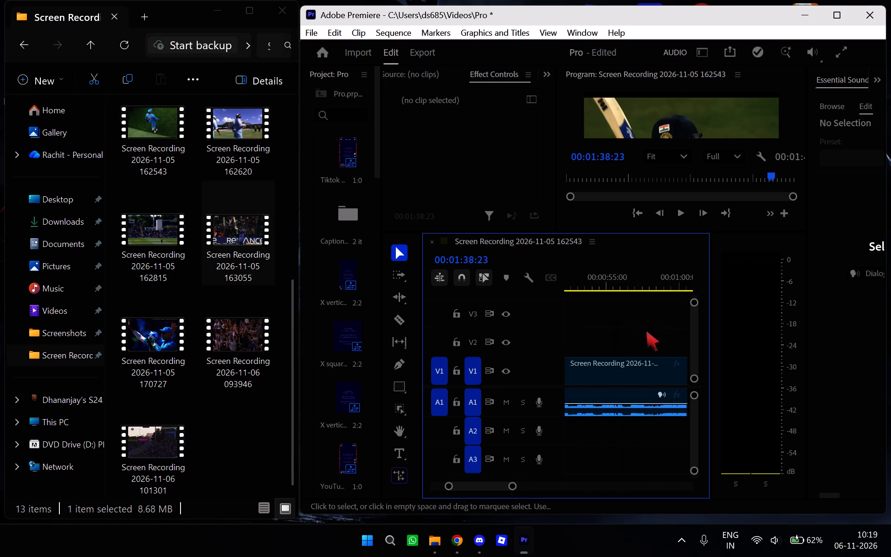
scroll(646, 330, up, 20)
scroll(646, 330, up, 20)
scroll(646, 330, up, 1)
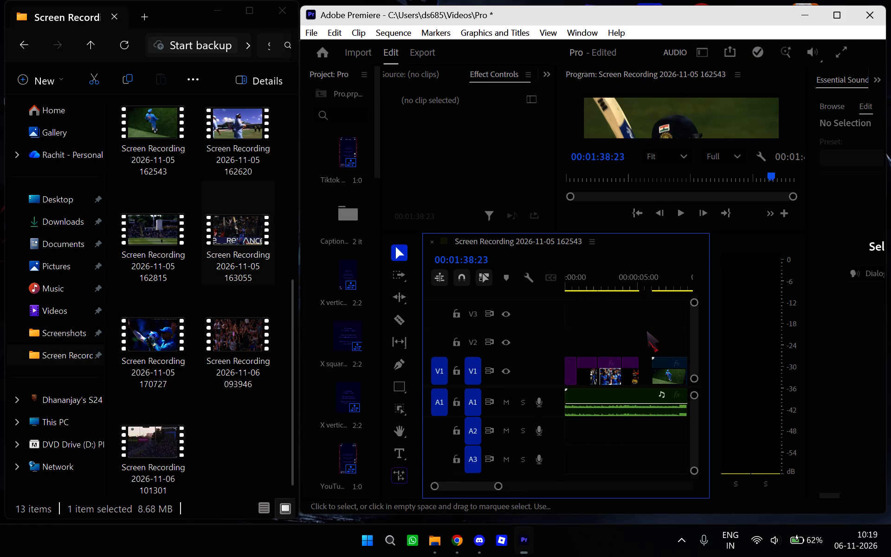
scroll(646, 330, up, 5)
click(623, 403)
right_click(622, 402)
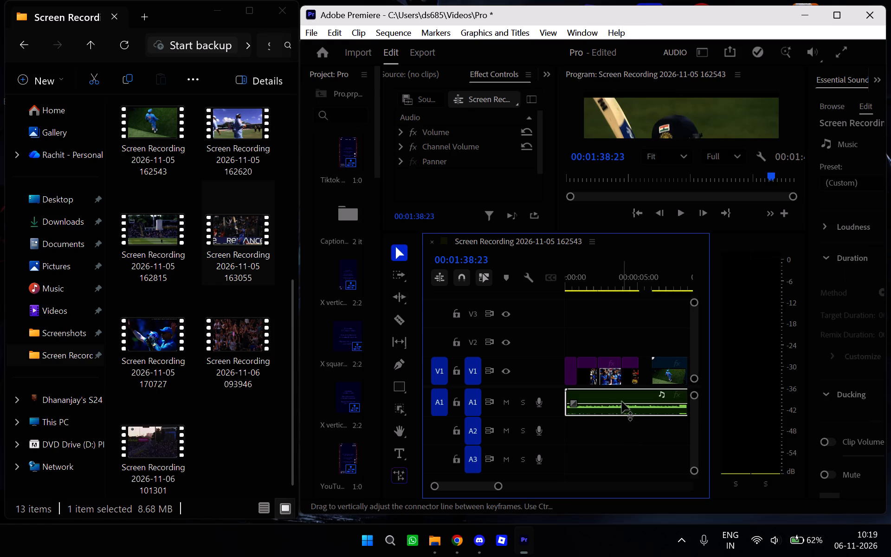
click(687, 30)
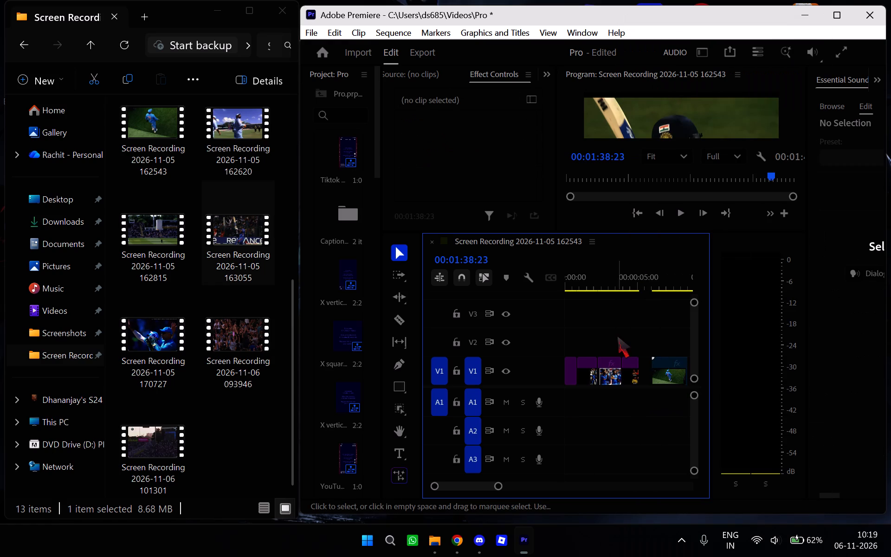
scroll(617, 336, down, 18)
scroll(617, 336, up, 20)
scroll(617, 336, up, 9)
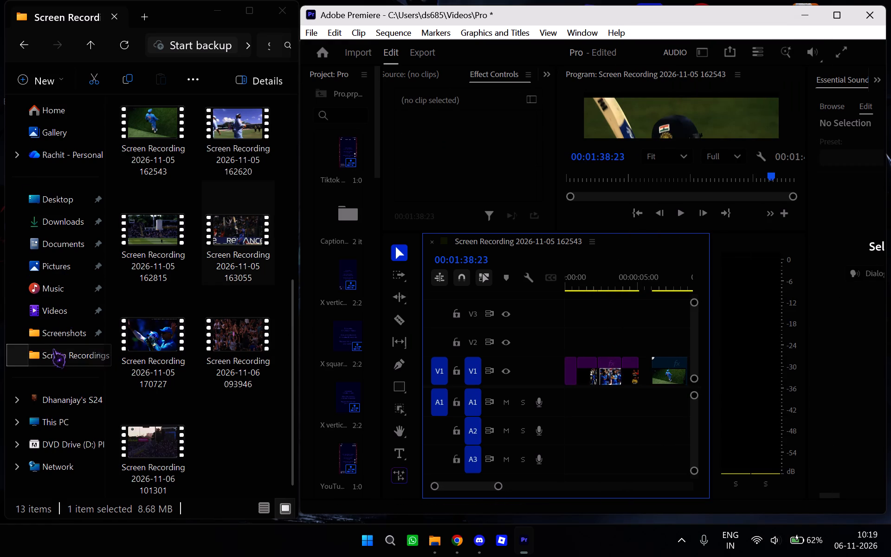
scroll(270, 341, up, 6)
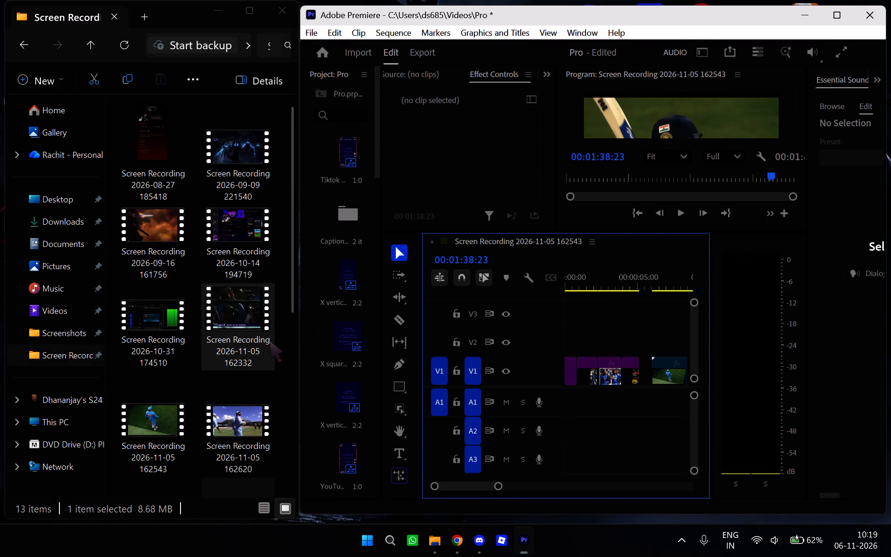
scroll(270, 341, down, 7)
click(56, 328)
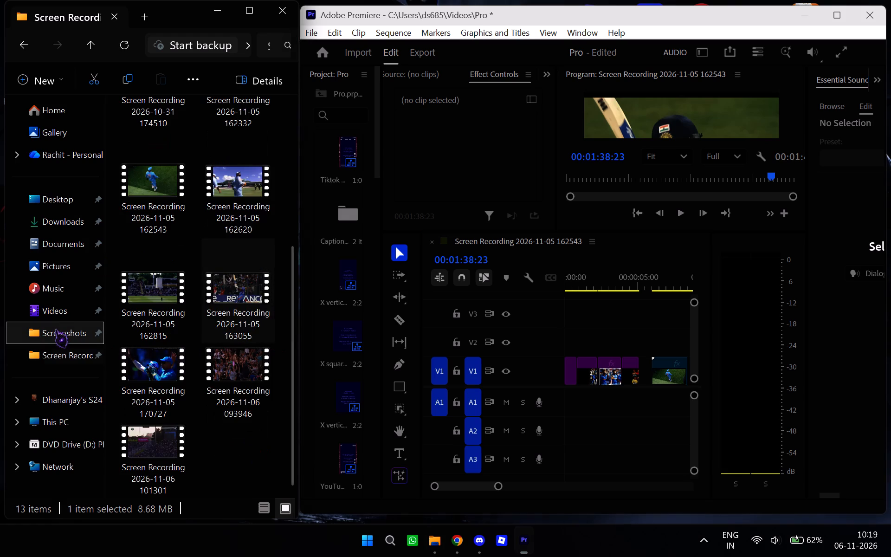
click(62, 310)
scroll(289, 337, down, 1)
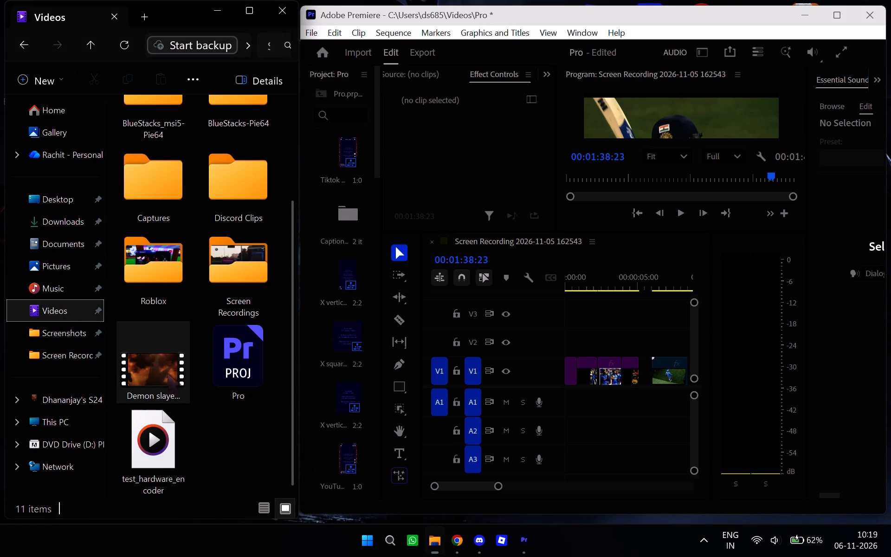
scroll(170, 354, up, 5)
click(74, 284)
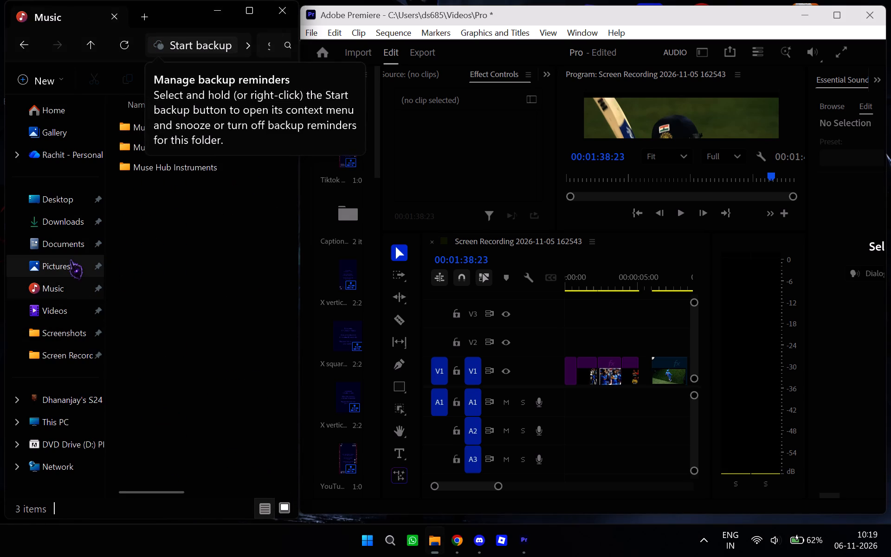
click(70, 259)
click(69, 219)
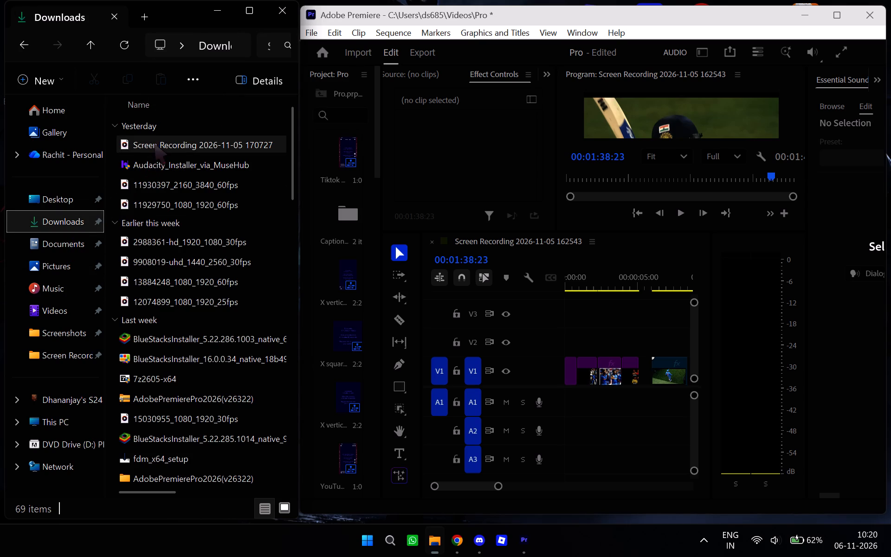
drag(154, 143, 567, 403)
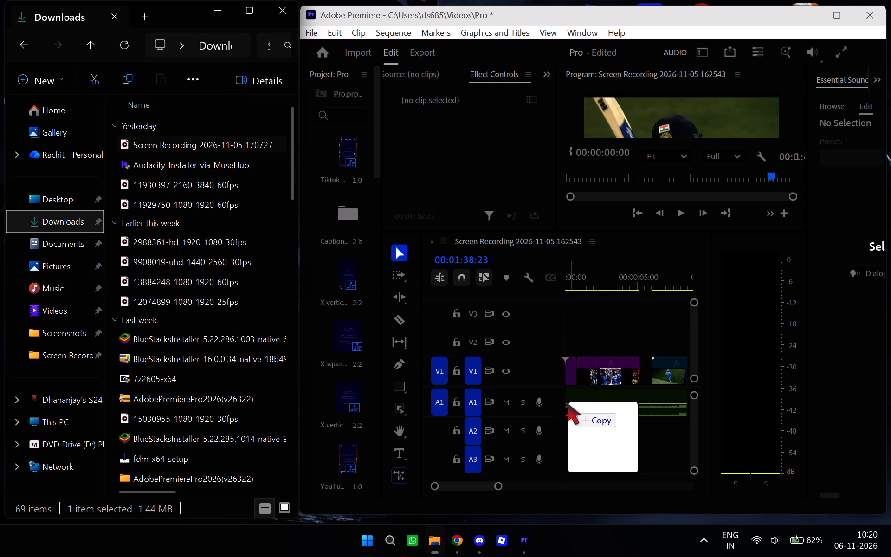
drag(567, 403, 565, 404)
scroll(639, 424, down, 14)
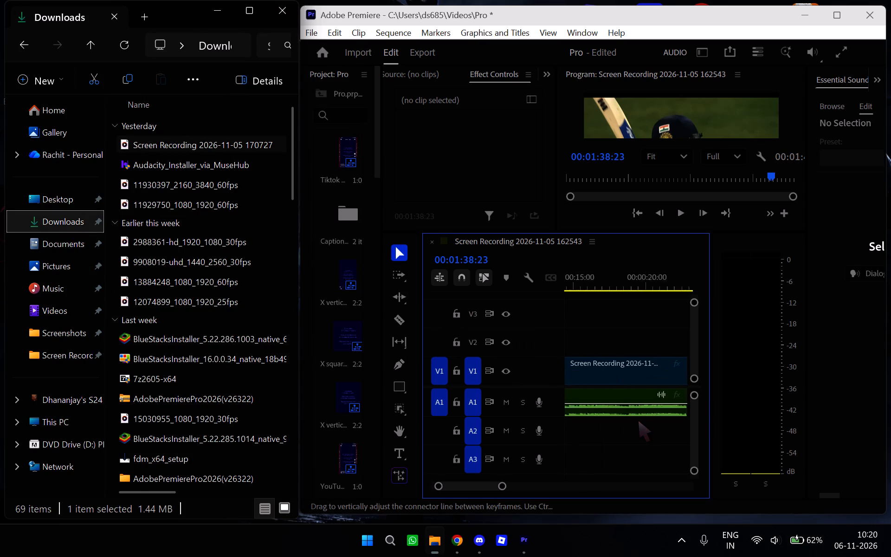
scroll(638, 421, down, 20)
scroll(638, 421, down, 20)
scroll(638, 421, down, 4)
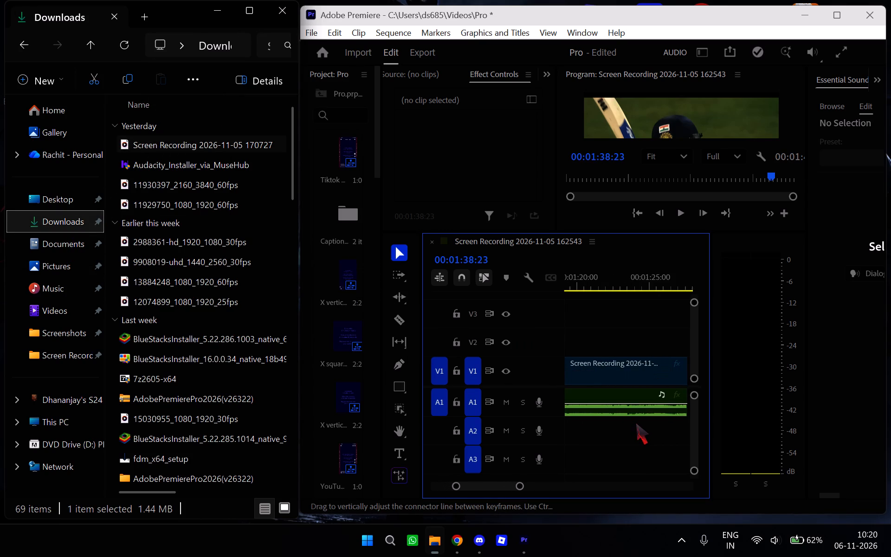
Examine the end of the new music on track A1 against the final V1 clips and the end of the sequence.
scroll(636, 423, down, 10)
scroll(635, 423, up, 1)
scroll(635, 423, down, 2)
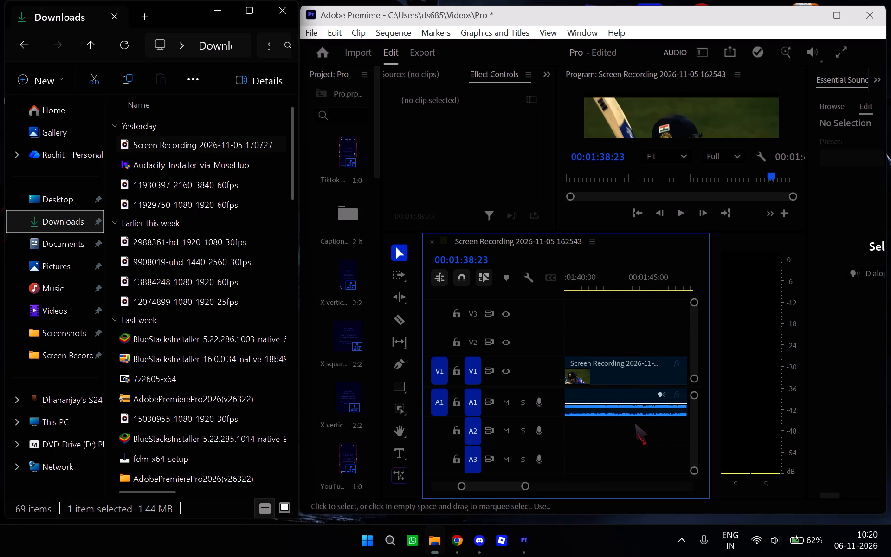
scroll(635, 423, down, 3)
scroll(635, 423, up, 11)
scroll(635, 423, down, 2)
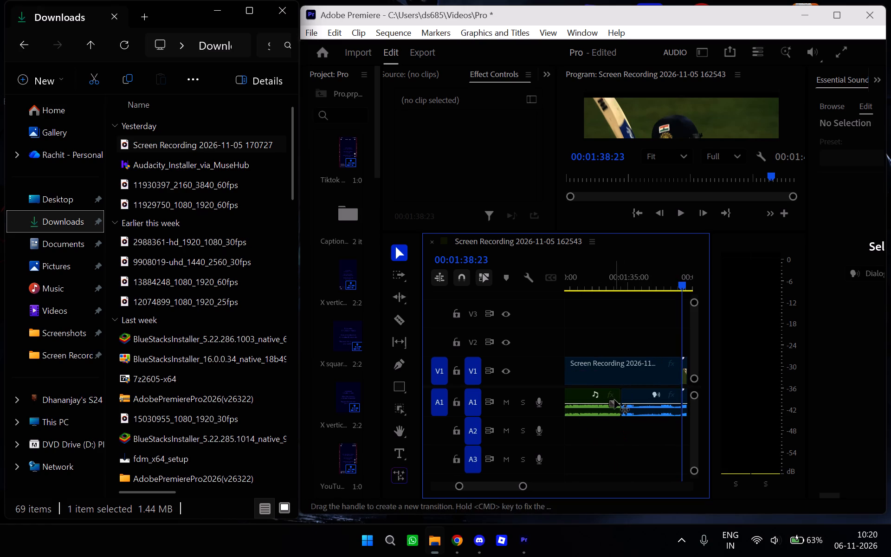
scroll(613, 305, down, 7)
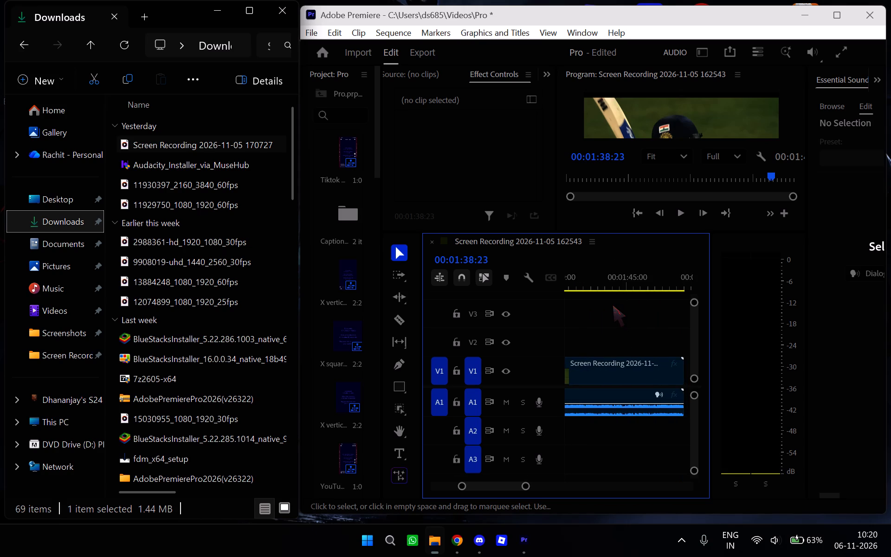
scroll(613, 305, down, 4)
Play the sequence from 00:00:00:00 to review the opening clips with the new background audio.
scroll(613, 305, up, 5)
scroll(613, 305, up, 20)
scroll(613, 305, up, 20)
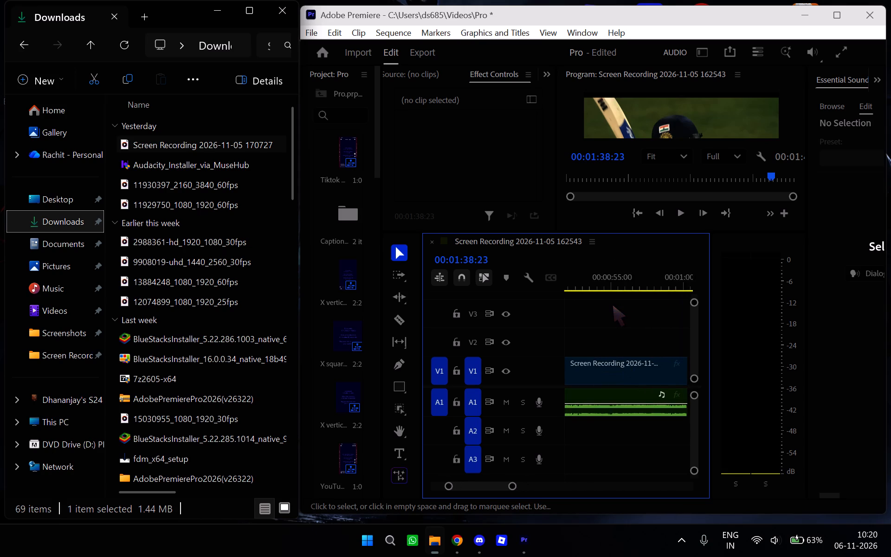
scroll(613, 305, up, 20)
scroll(613, 305, up, 20)
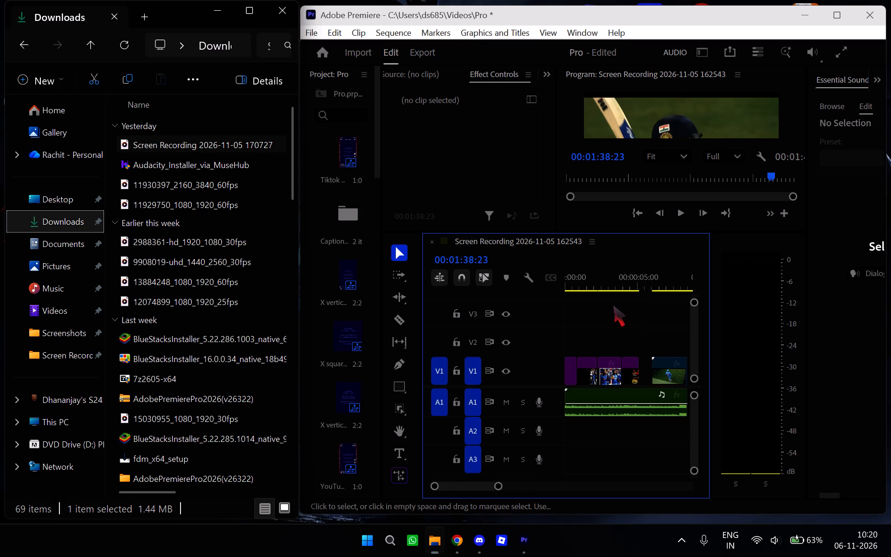
scroll(613, 305, up, 6)
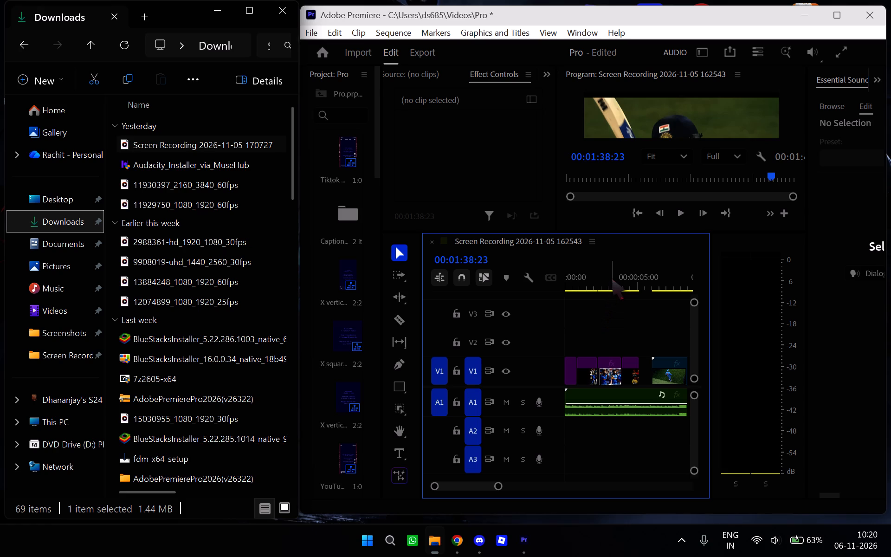
drag(611, 282, 555, 295)
click(681, 207)
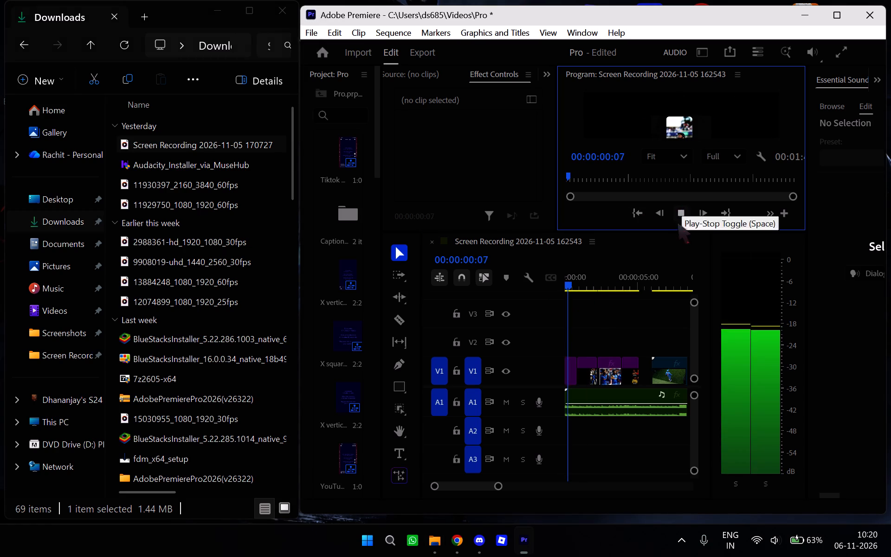